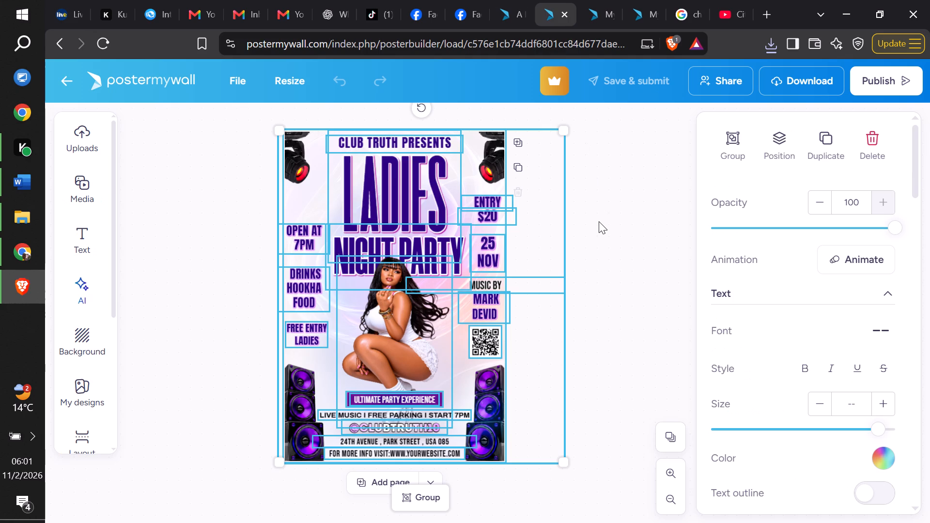
click(599, 231)
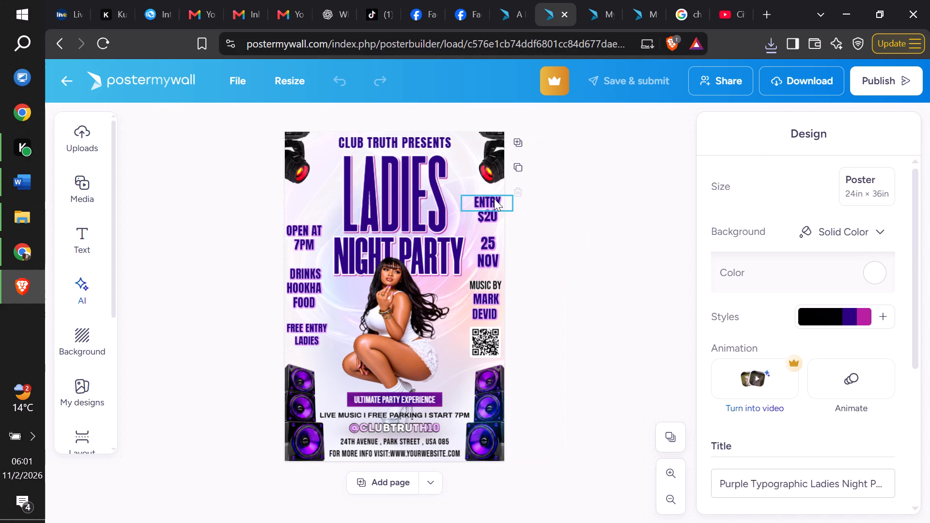
right_click(473, 166)
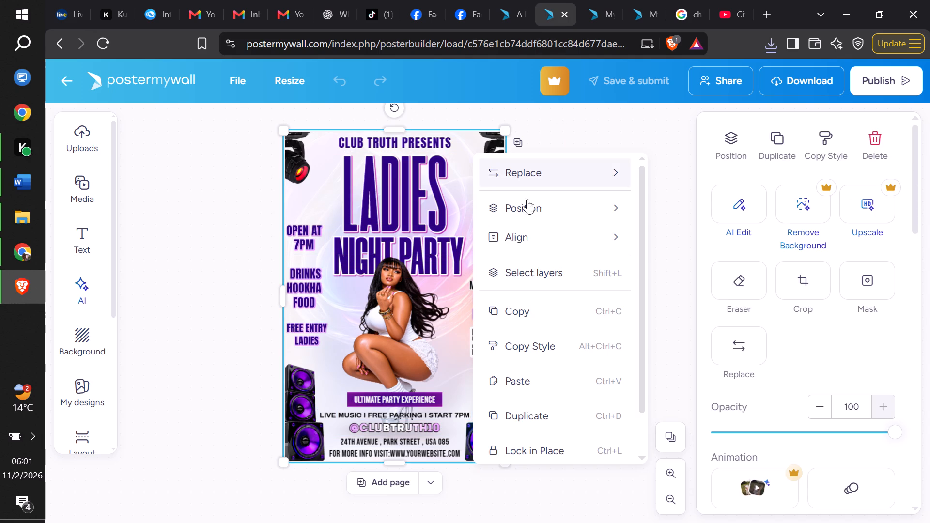
click(532, 298)
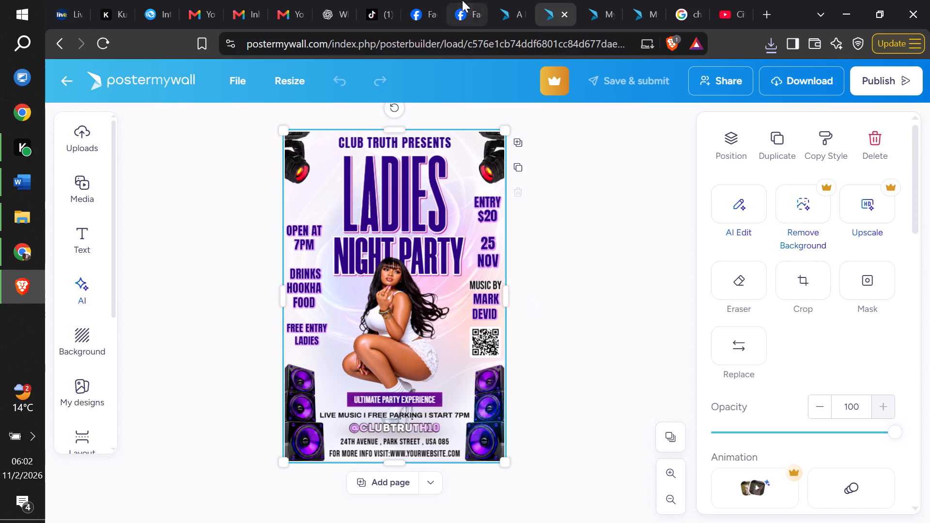
click(490, 0)
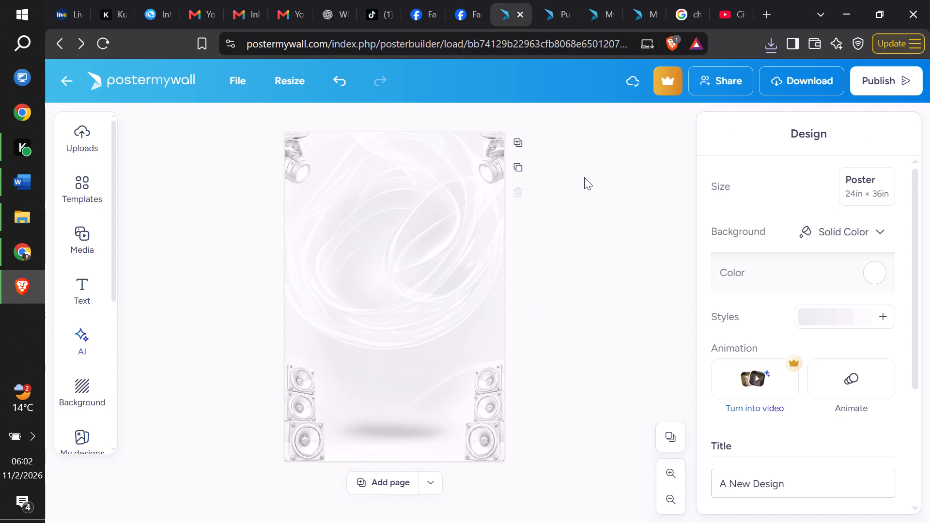
key(ctrl+v)
Align the pasted pastel background with the page so it exactly covers the white stage image.
drag(441, 221, 439, 221)
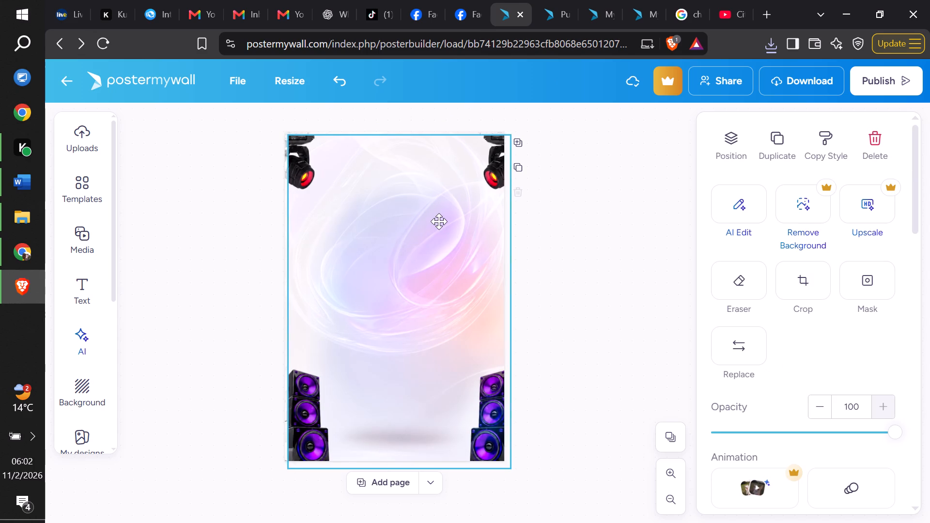
drag(439, 221, 435, 220)
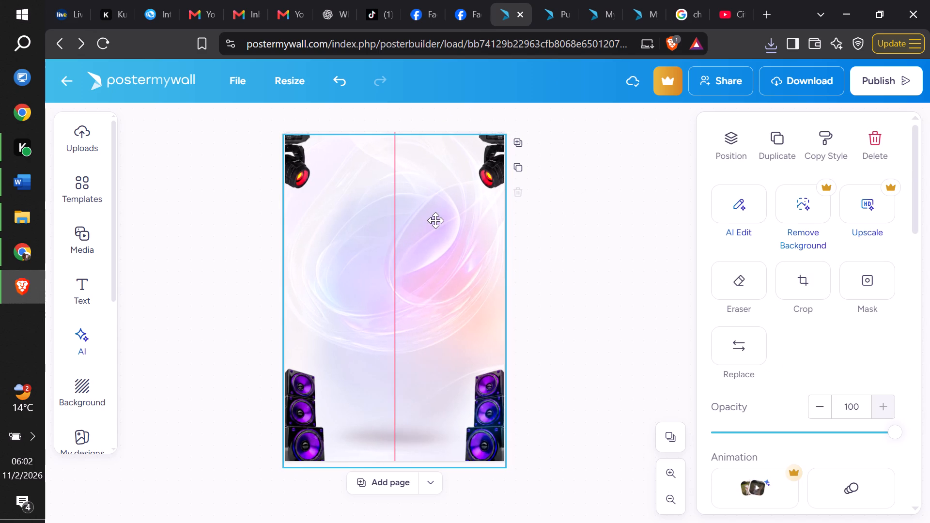
drag(435, 220, 435, 216)
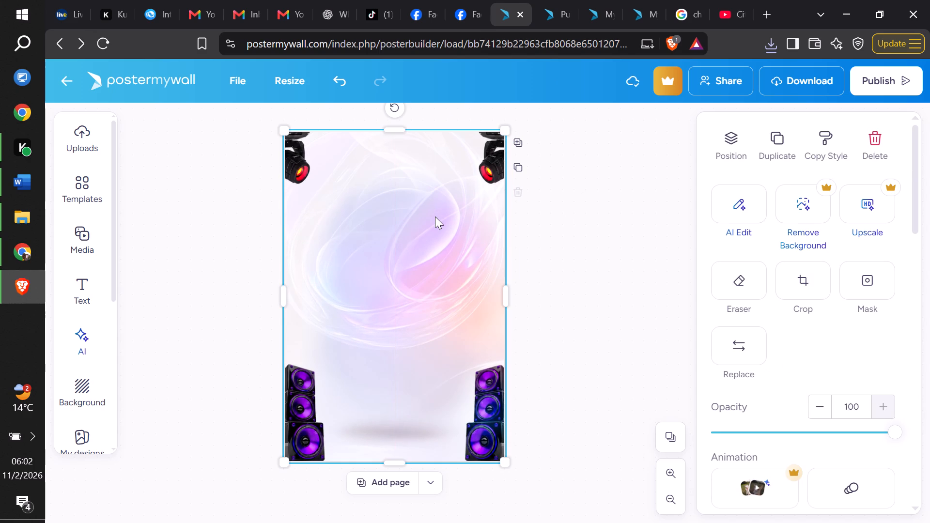
click(559, 225)
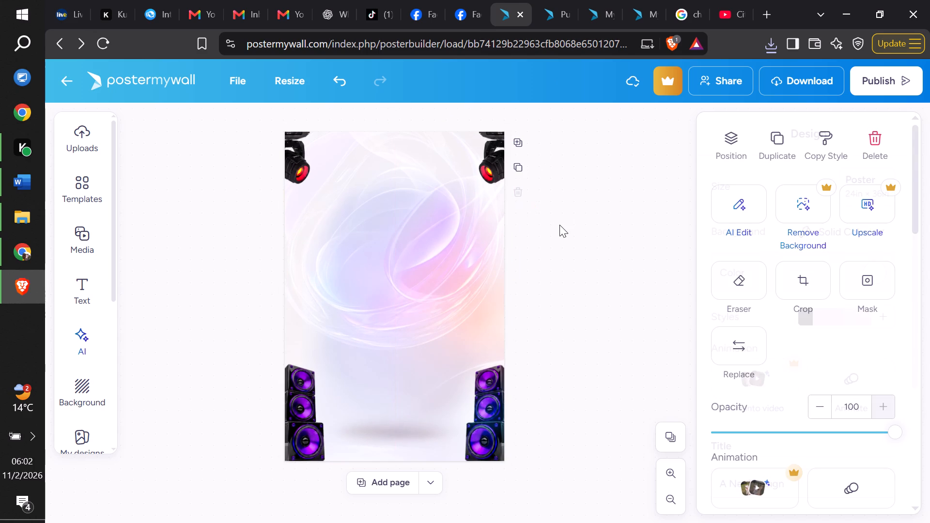
Crop the pastel background from its bottom edge up to just below the red spotlights, keeping only the top strip.
click(379, 241)
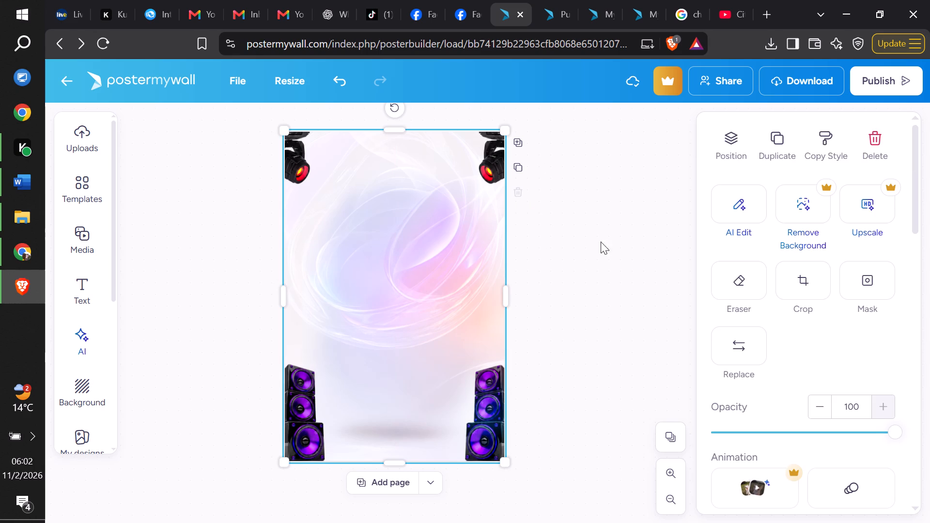
click(786, 288)
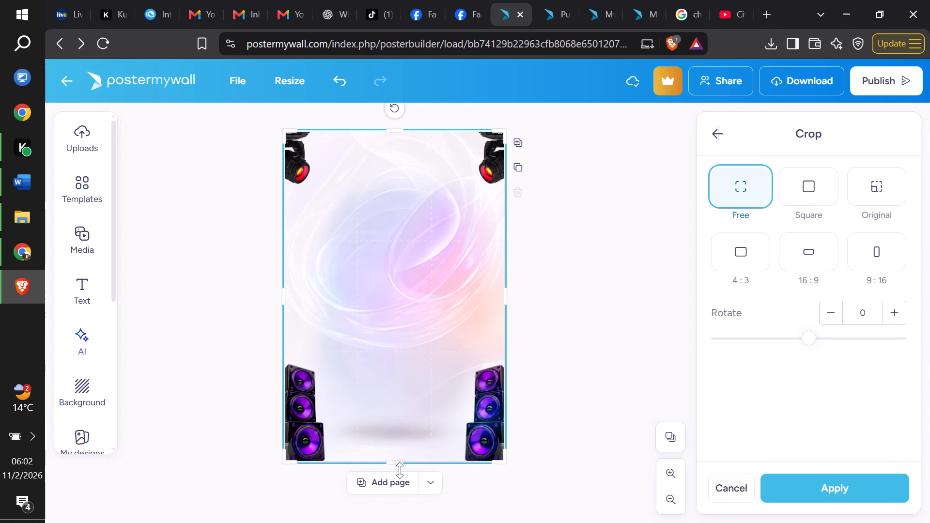
drag(396, 467, 380, 216)
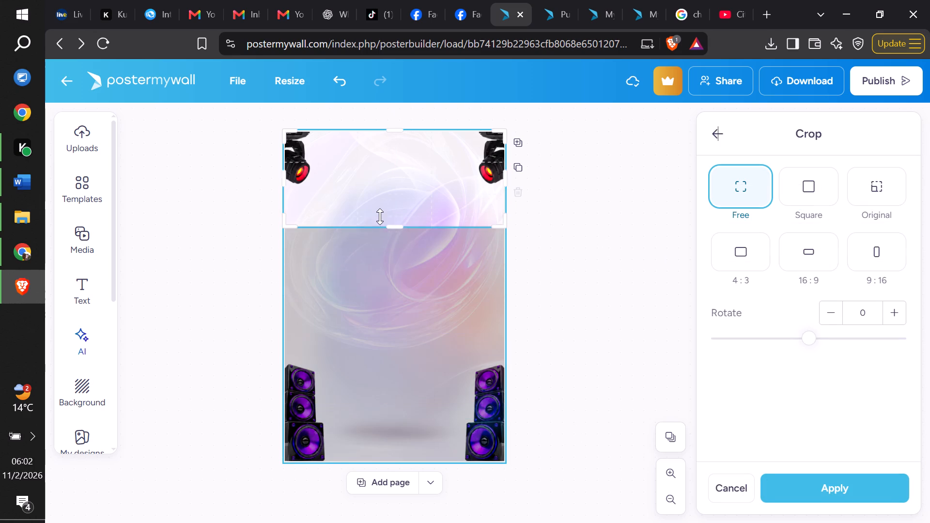
drag(380, 216, 379, 183)
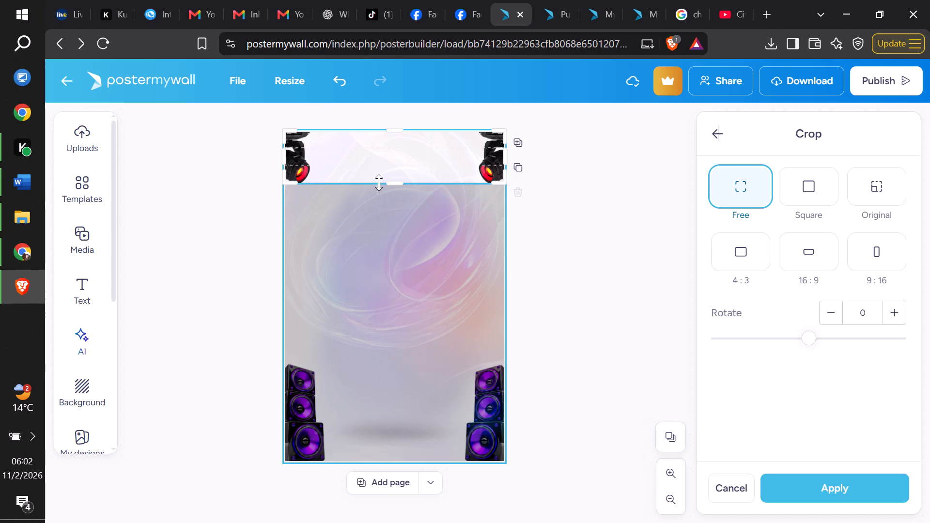
drag(379, 183, 379, 184)
click(546, 248)
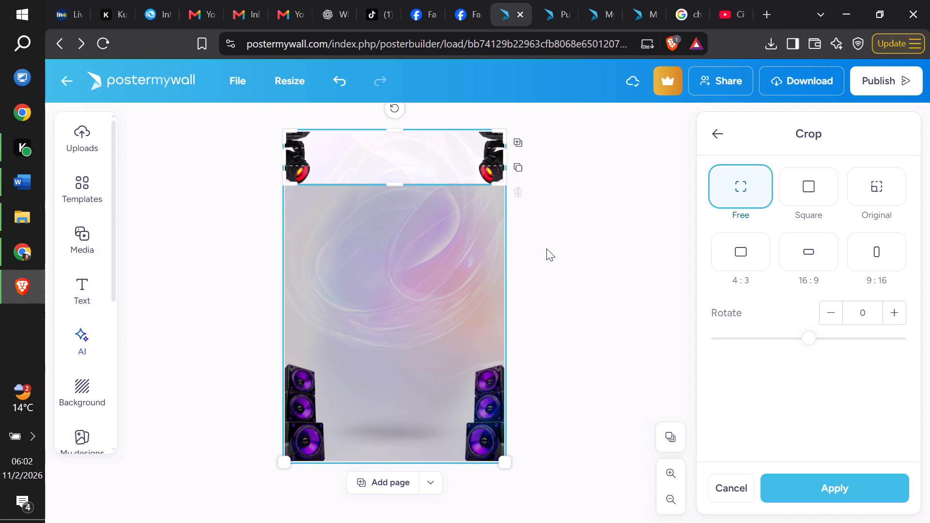
click(552, 257)
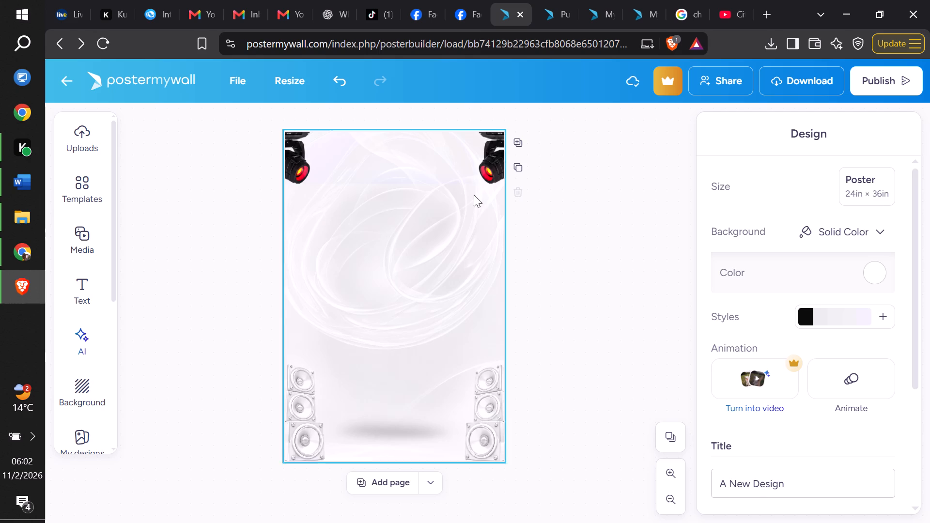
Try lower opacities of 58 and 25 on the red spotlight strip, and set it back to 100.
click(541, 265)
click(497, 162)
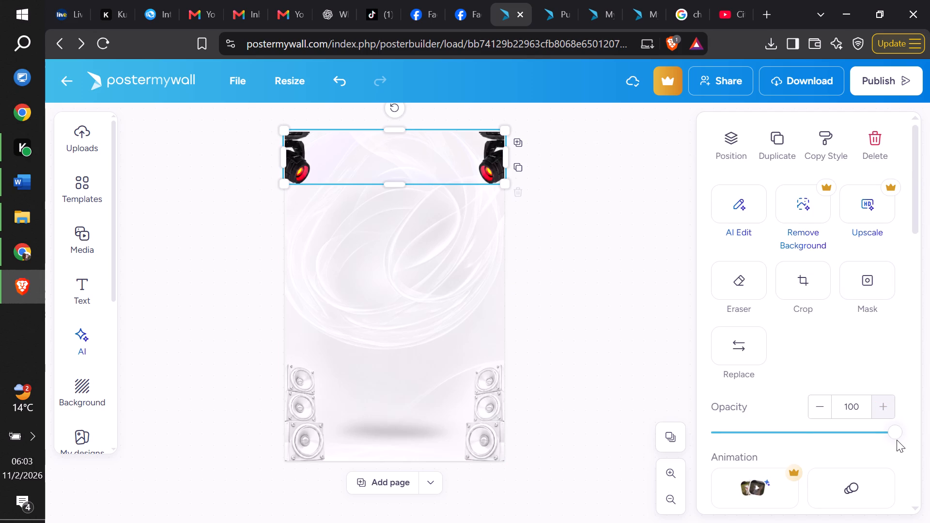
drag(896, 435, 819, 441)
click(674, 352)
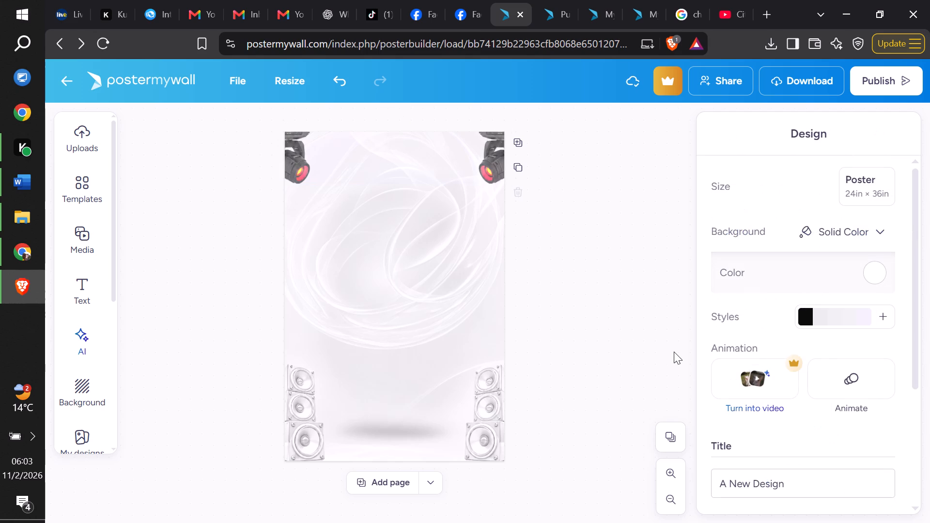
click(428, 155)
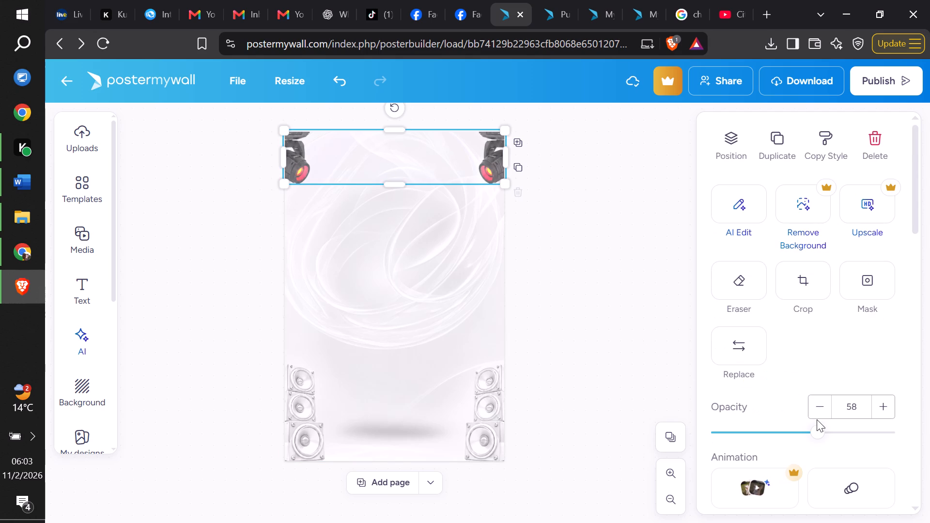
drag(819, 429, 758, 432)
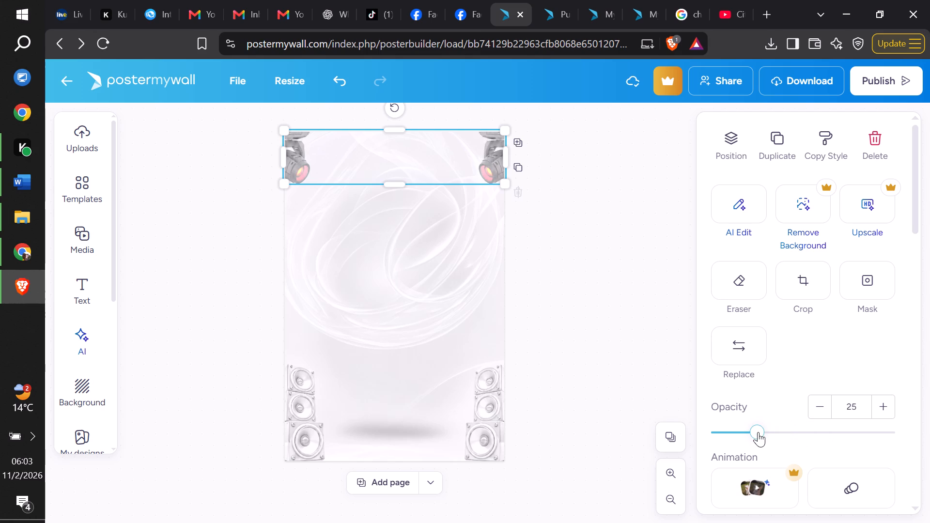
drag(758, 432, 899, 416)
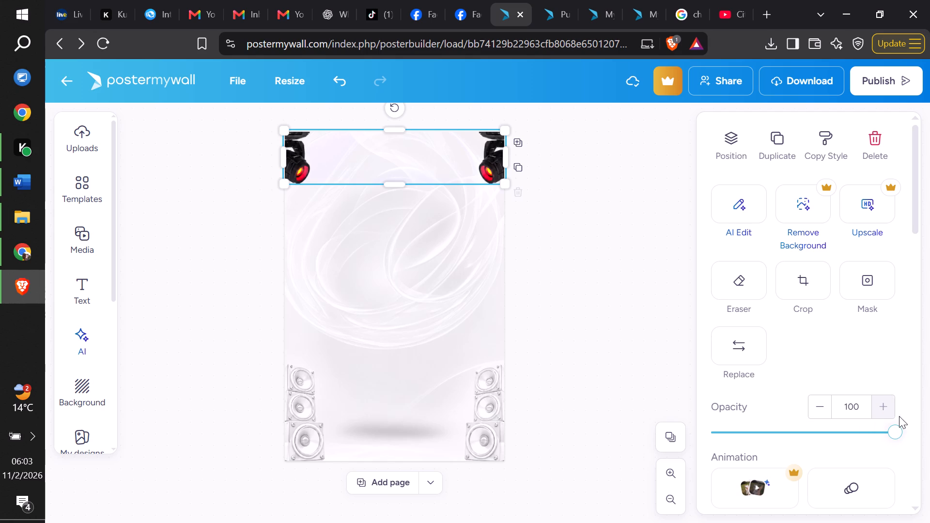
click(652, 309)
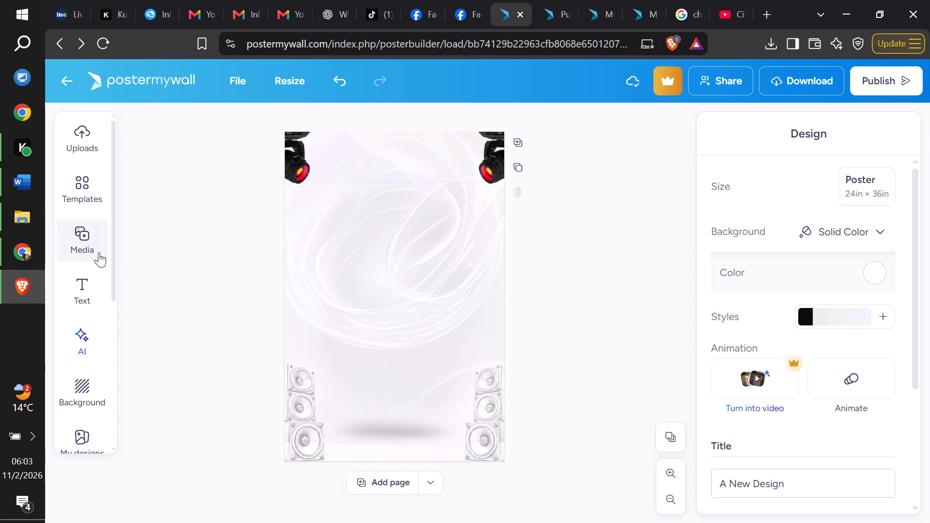
Add the grey square shape from the recently used media to the poster.
click(92, 237)
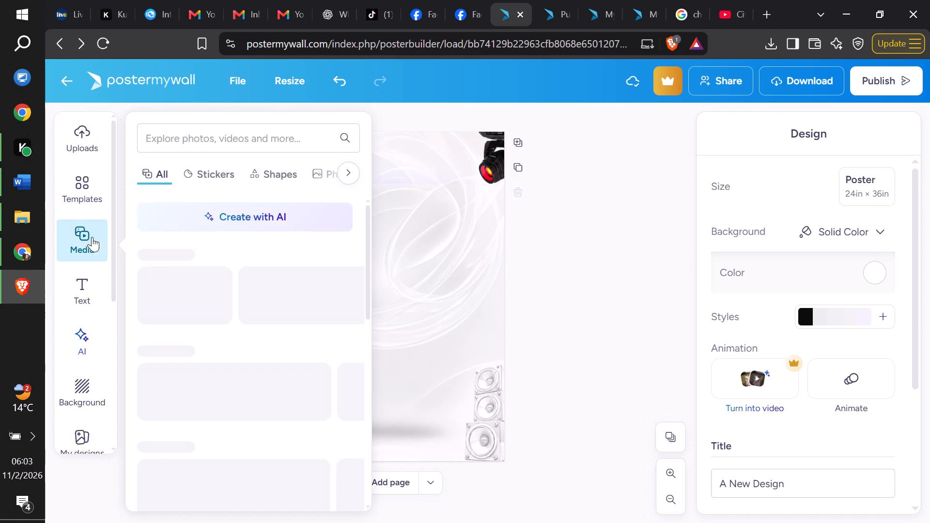
click(188, 291)
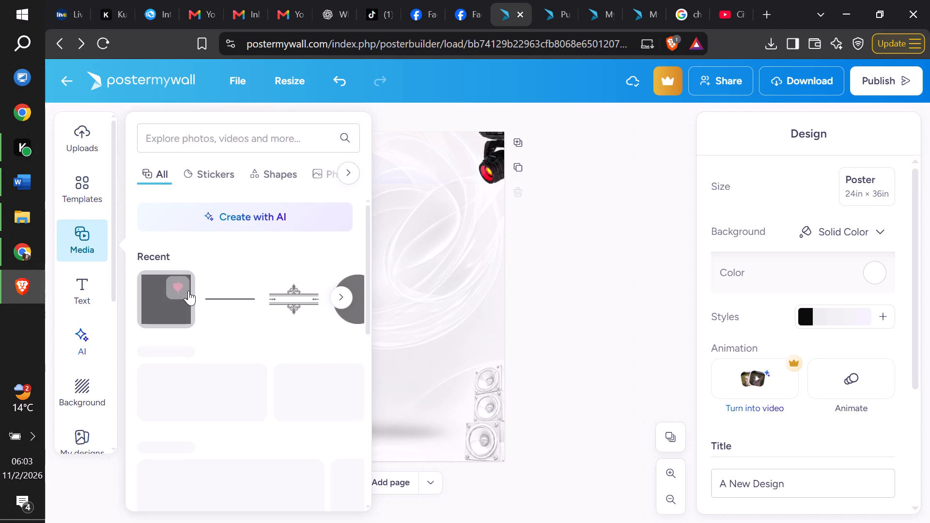
click(188, 291)
click(166, 305)
click(555, 270)
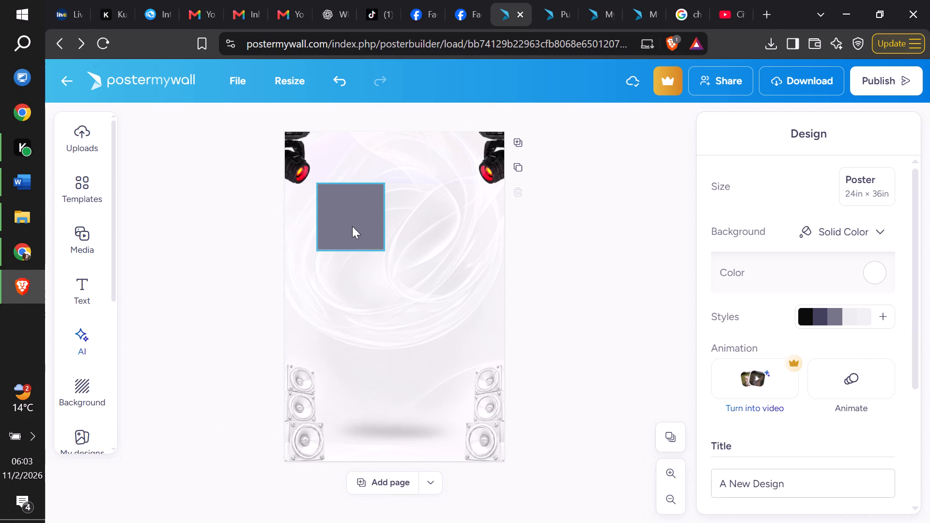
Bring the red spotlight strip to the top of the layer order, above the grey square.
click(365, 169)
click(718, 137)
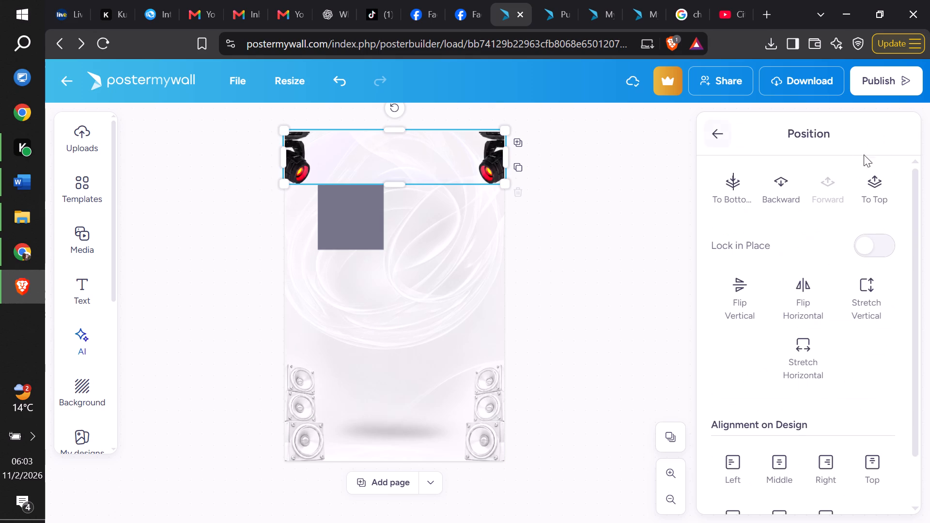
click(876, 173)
Move the grey square to the page's upper corner behind the spotlights and widen it to about 24.48 across the page.
drag(330, 217, 298, 183)
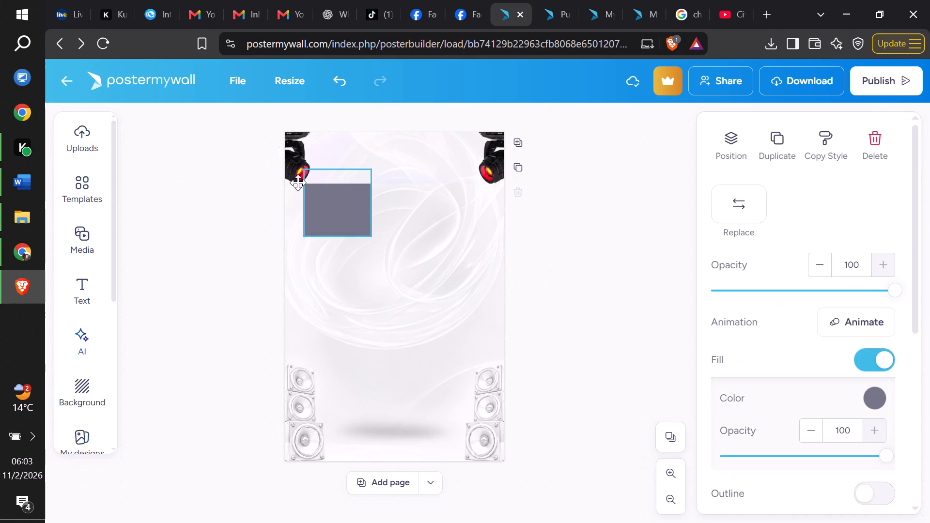
drag(298, 183, 294, 160)
drag(347, 161, 475, 156)
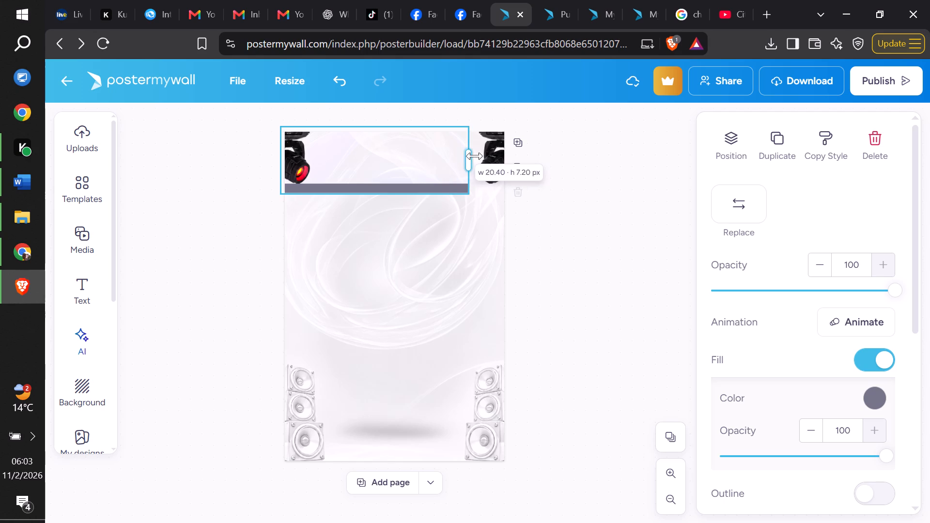
drag(475, 156, 505, 158)
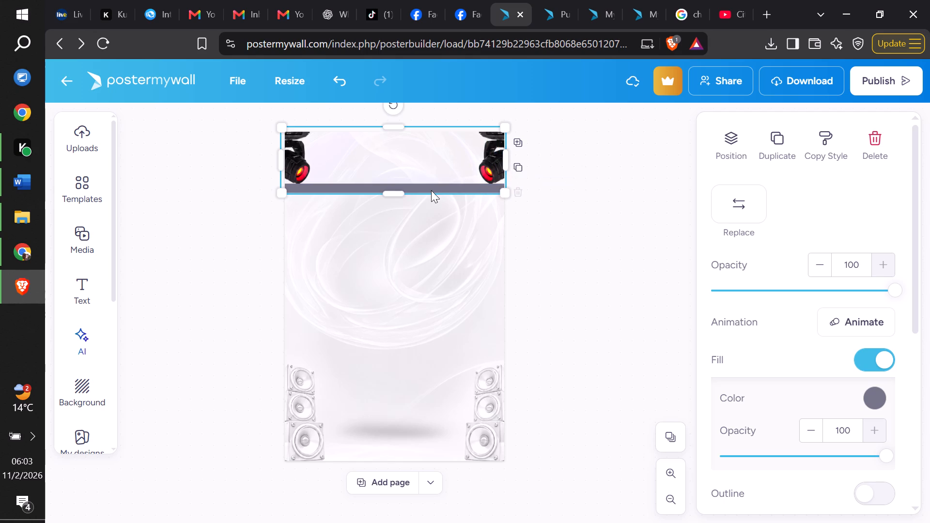
click(431, 190)
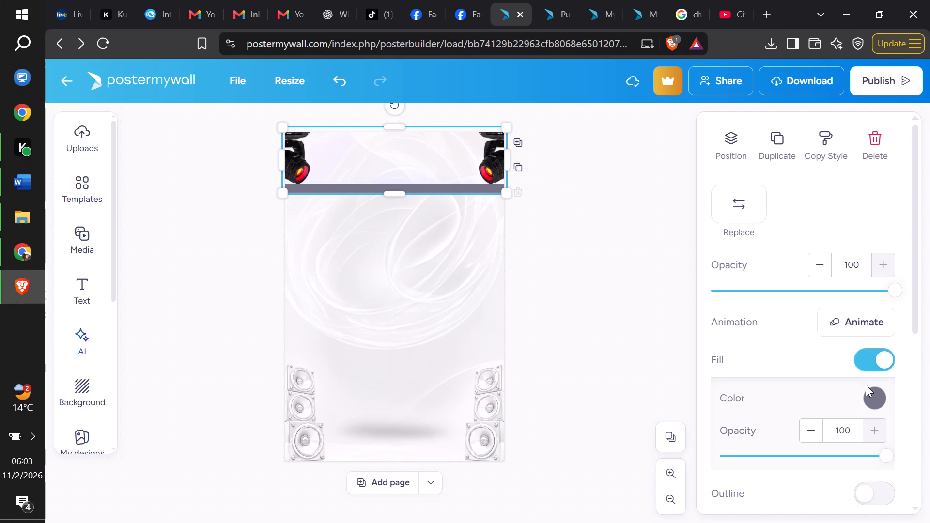
Fill the rectangle with a linear gradient running from solid black to black at 0% opacity.
click(870, 390)
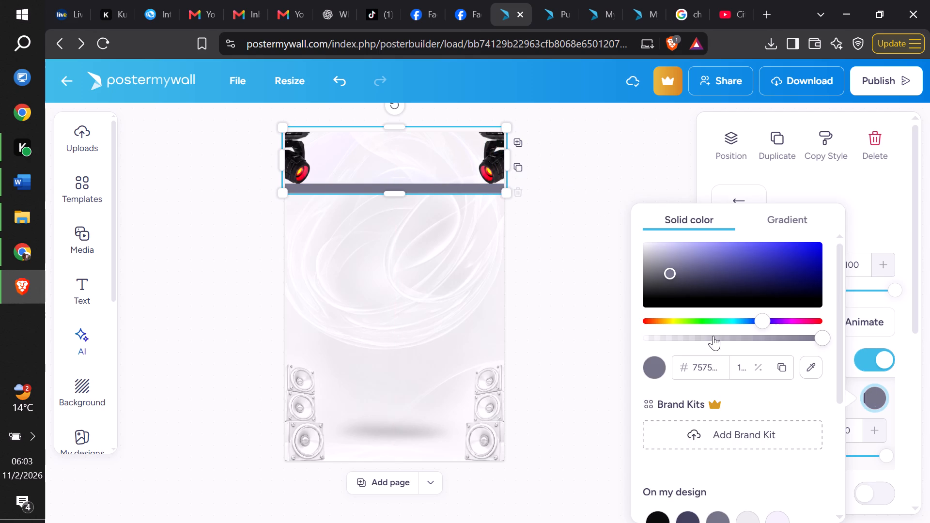
click(768, 215)
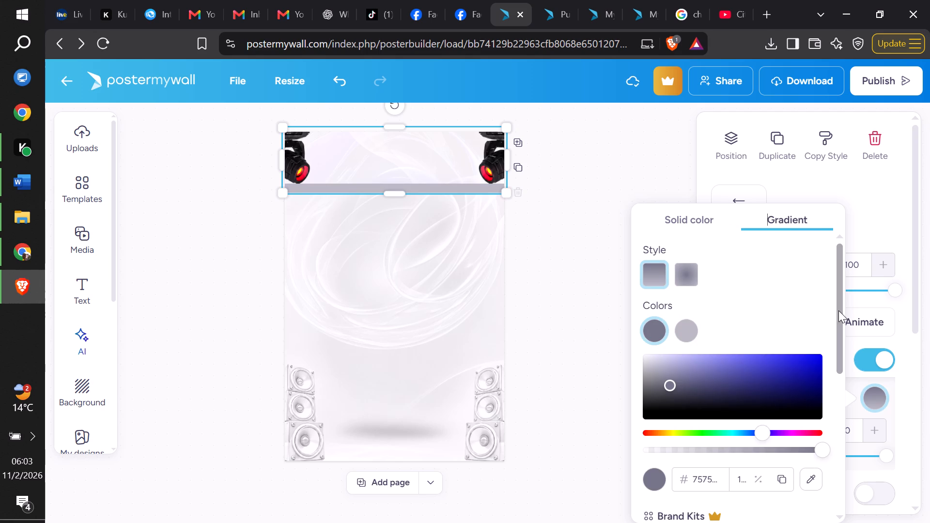
drag(840, 309, 863, 426)
click(659, 440)
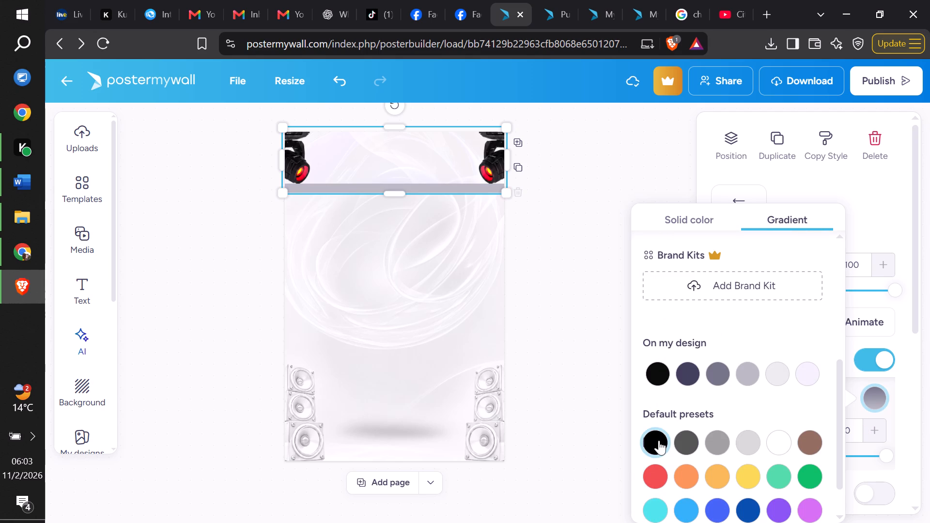
drag(839, 412, 822, 307)
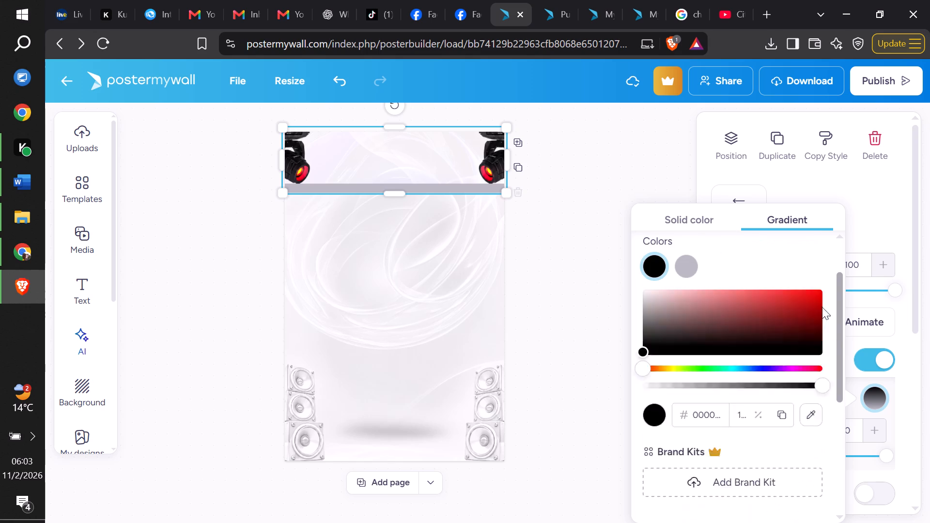
drag(822, 307, 820, 299)
click(678, 331)
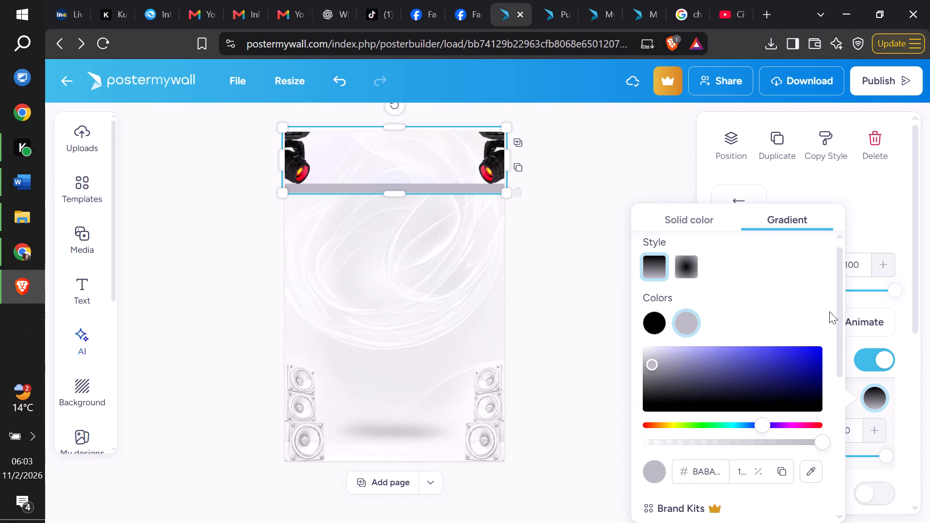
drag(837, 309, 853, 400)
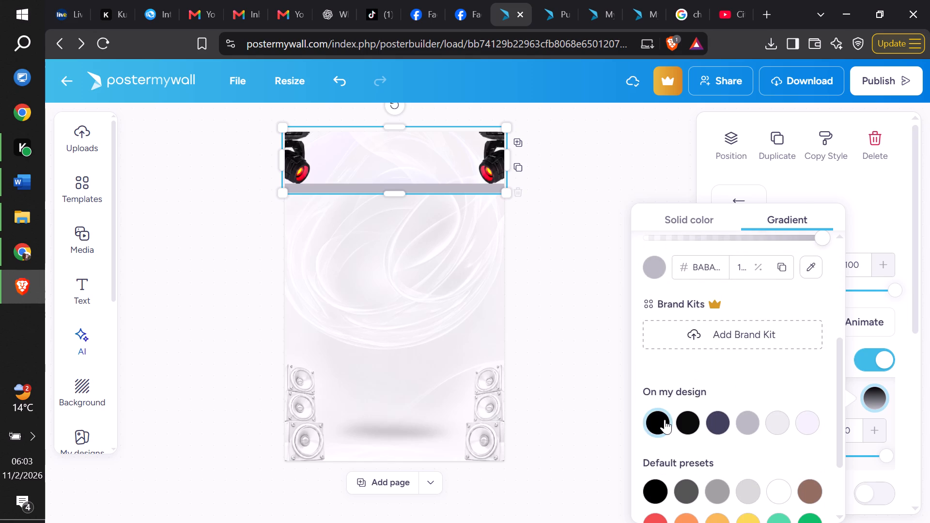
click(665, 419)
drag(818, 237, 666, 252)
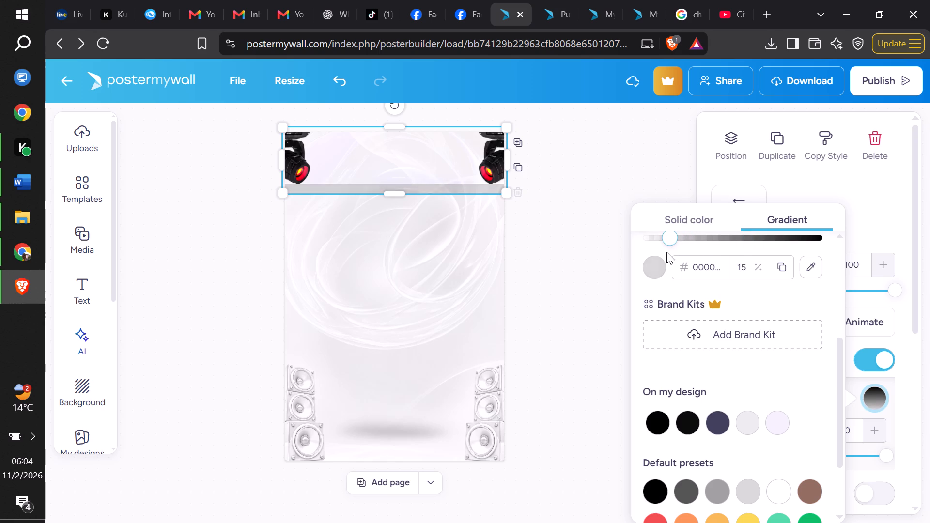
drag(666, 252, 633, 253)
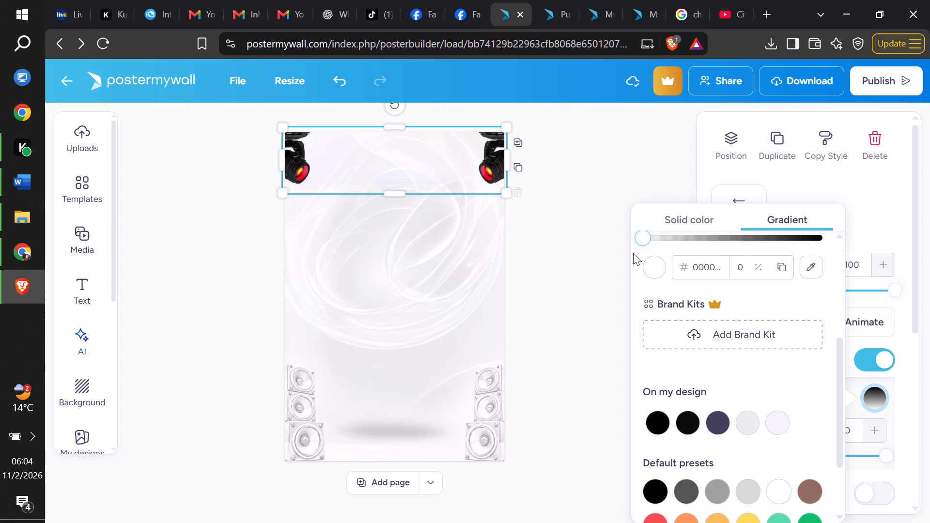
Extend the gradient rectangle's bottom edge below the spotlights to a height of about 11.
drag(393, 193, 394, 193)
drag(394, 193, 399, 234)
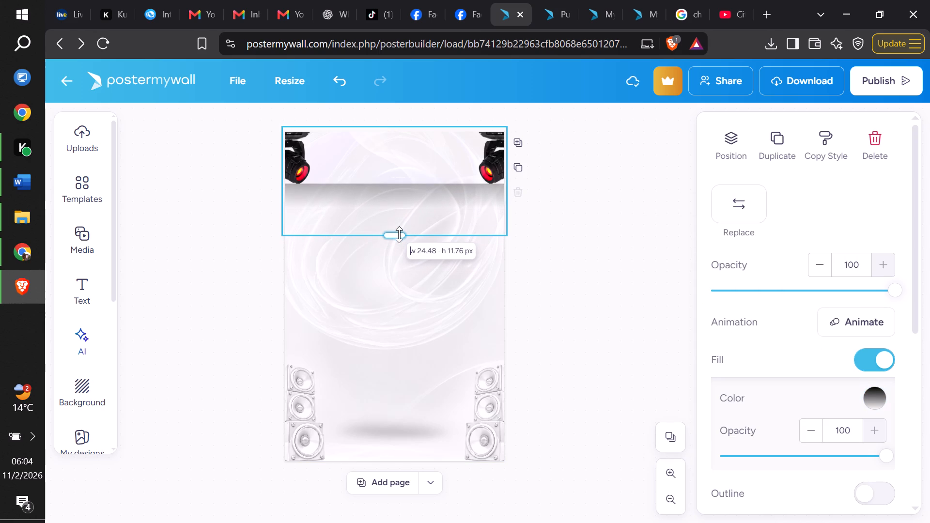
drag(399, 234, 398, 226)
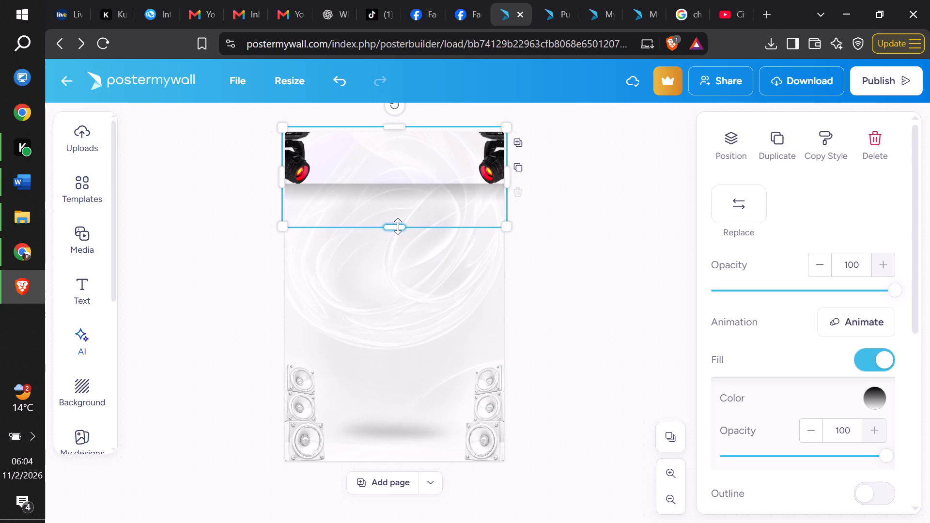
Bring the gradient rectangle to the top of the layer order so it overlays the spotlight strip.
click(738, 137)
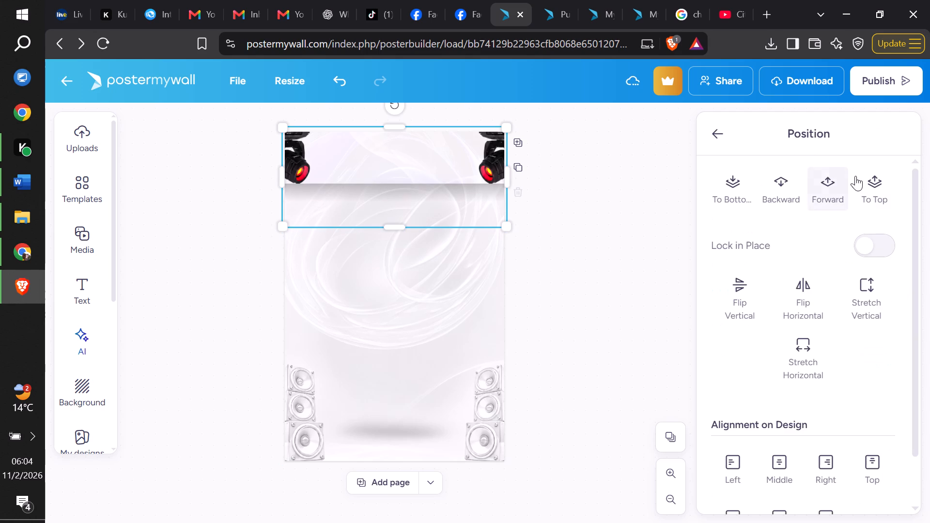
click(857, 176)
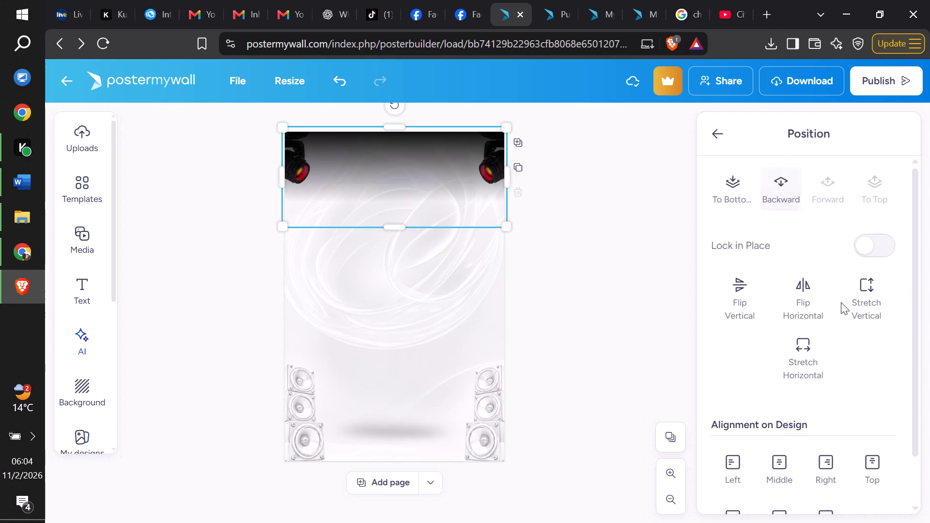
click(625, 242)
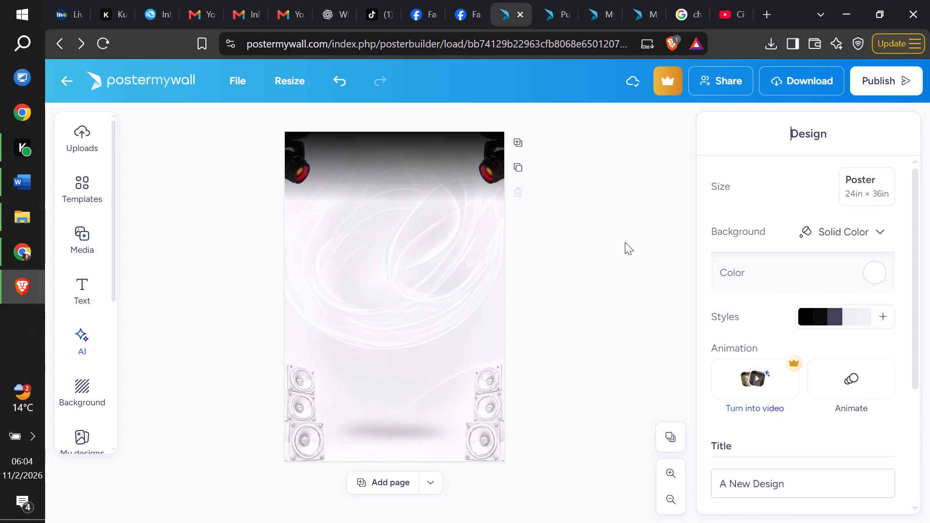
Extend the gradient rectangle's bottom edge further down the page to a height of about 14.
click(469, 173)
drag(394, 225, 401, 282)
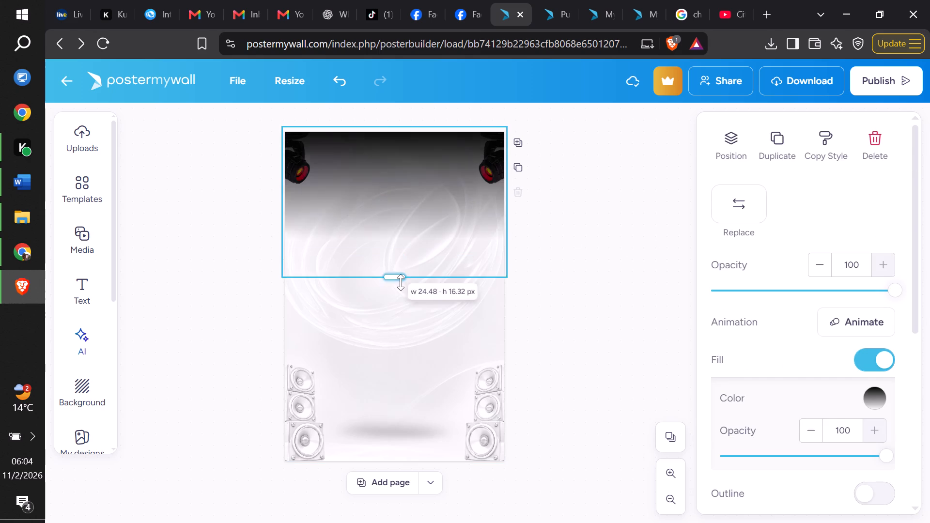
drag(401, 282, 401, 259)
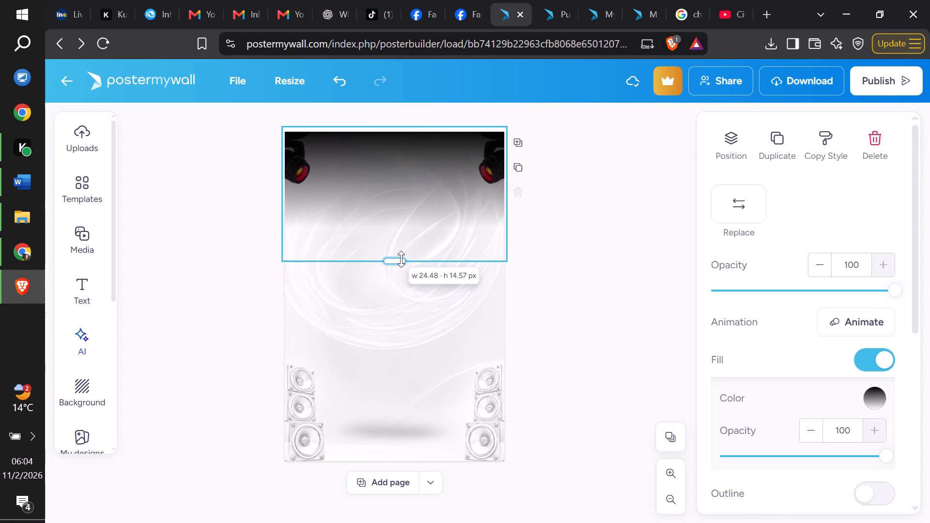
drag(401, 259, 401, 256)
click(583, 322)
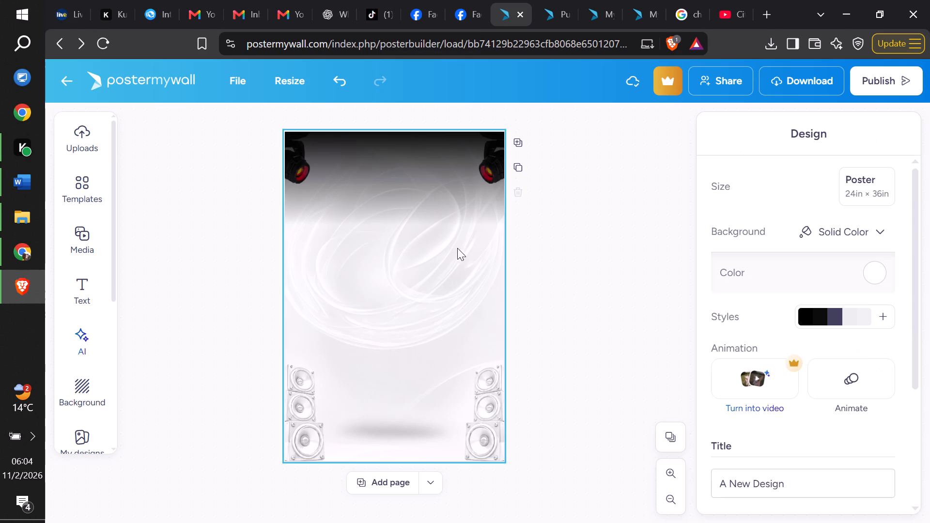
Shorten the black gradient rectangle to a height of about 10, pulling its bottom edge up and its top edge slightly down.
click(439, 186)
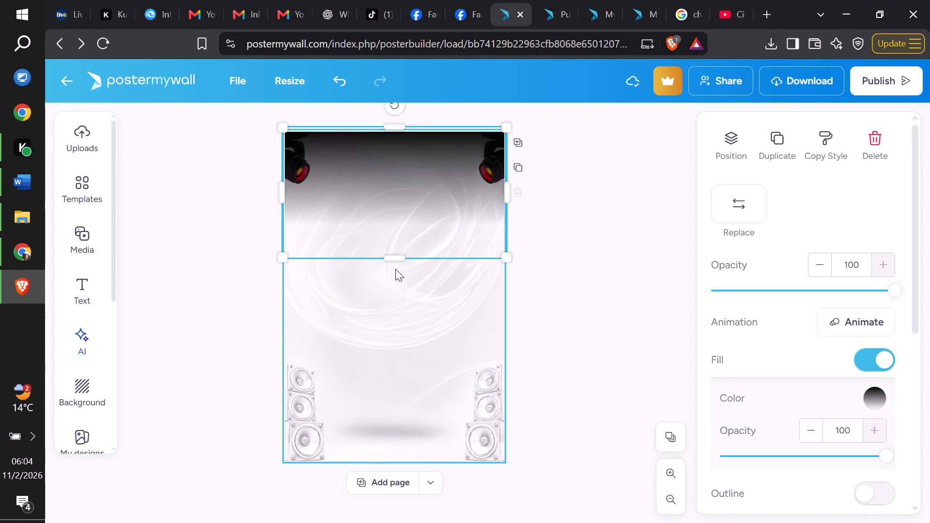
drag(395, 261, 392, 214)
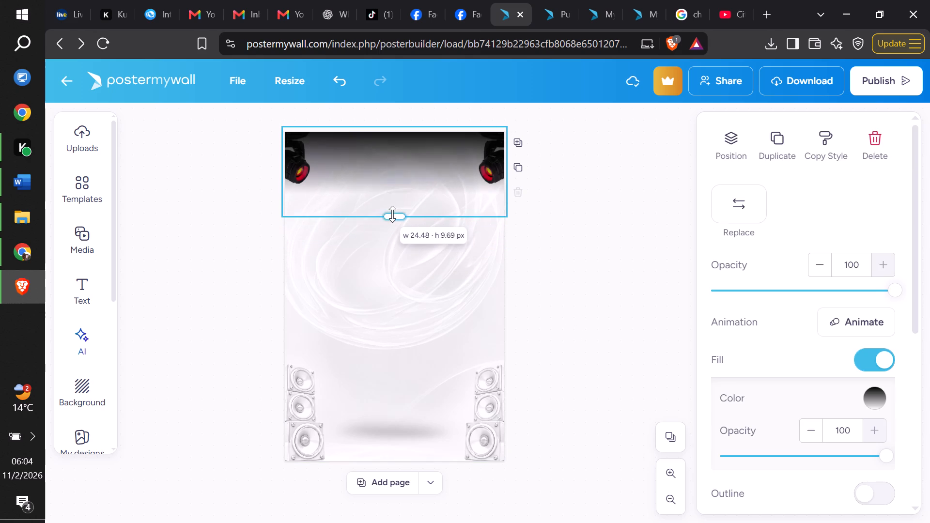
drag(392, 214, 392, 228)
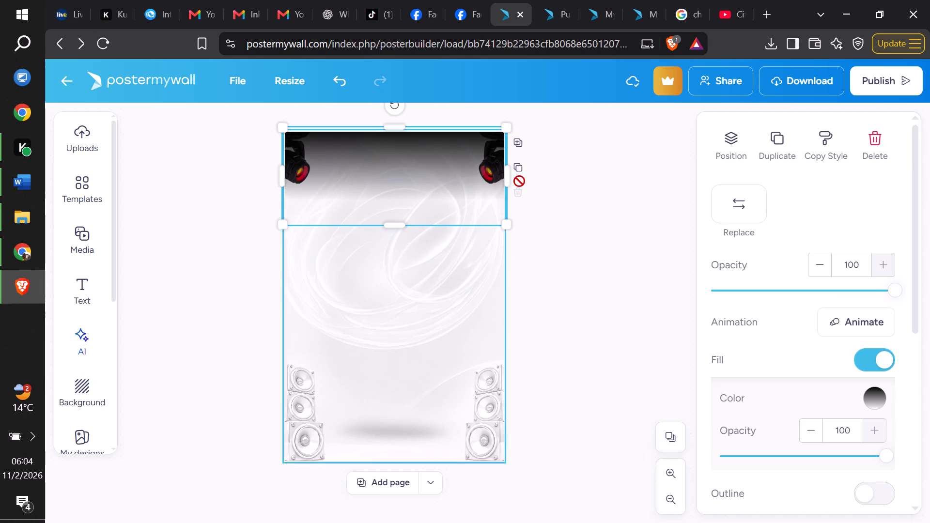
click(593, 202)
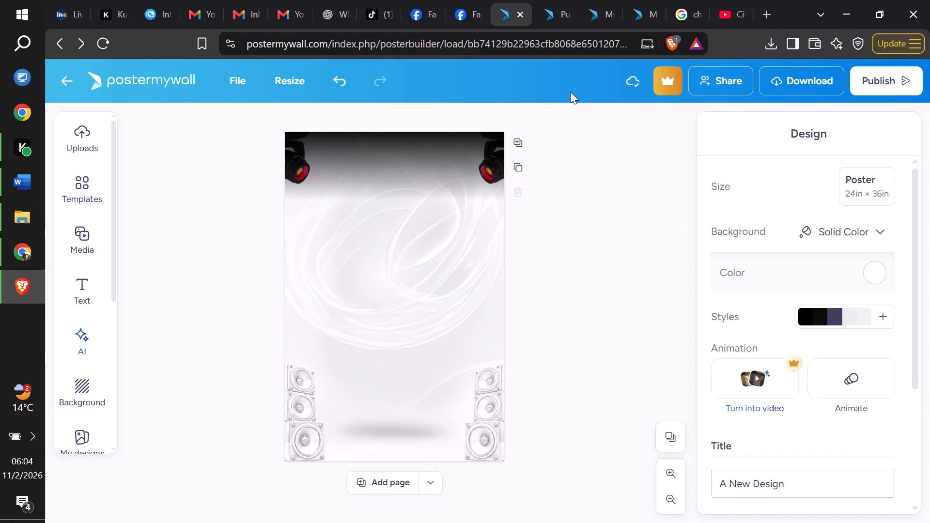
click(449, 142)
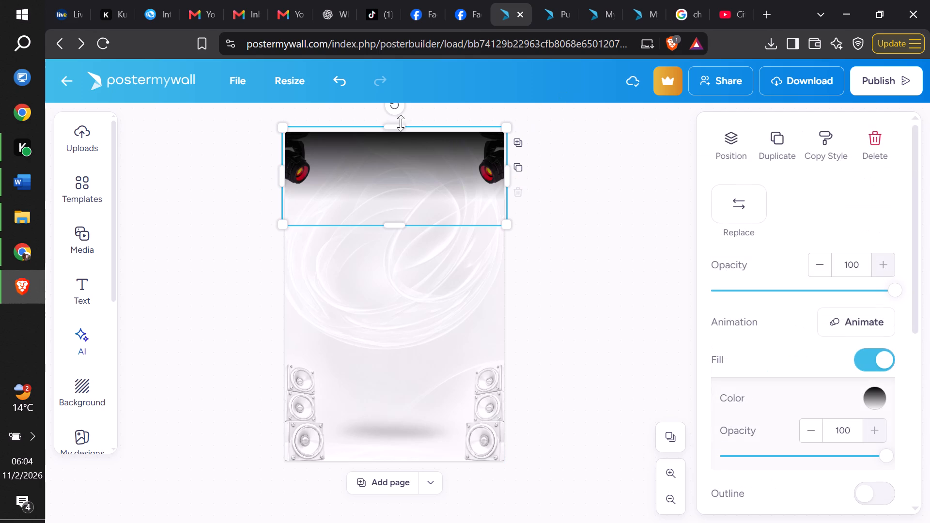
click(396, 123)
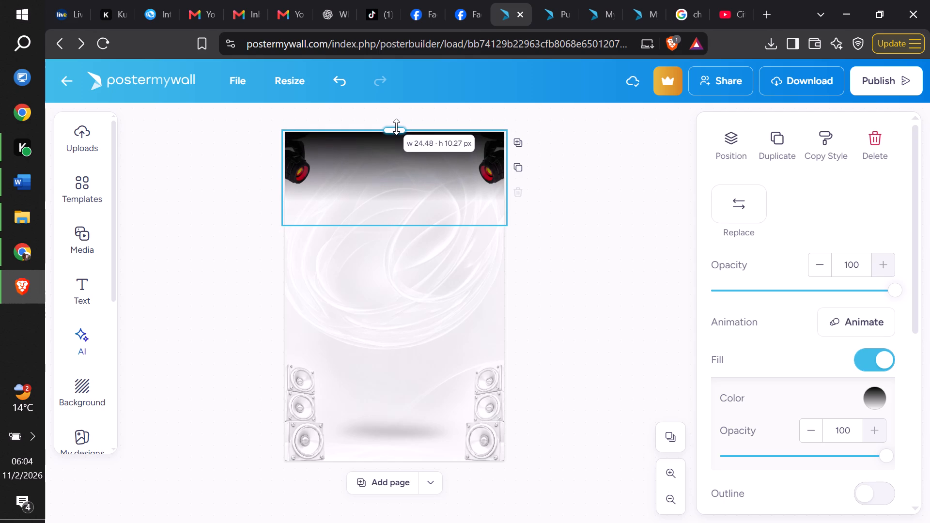
click(569, 240)
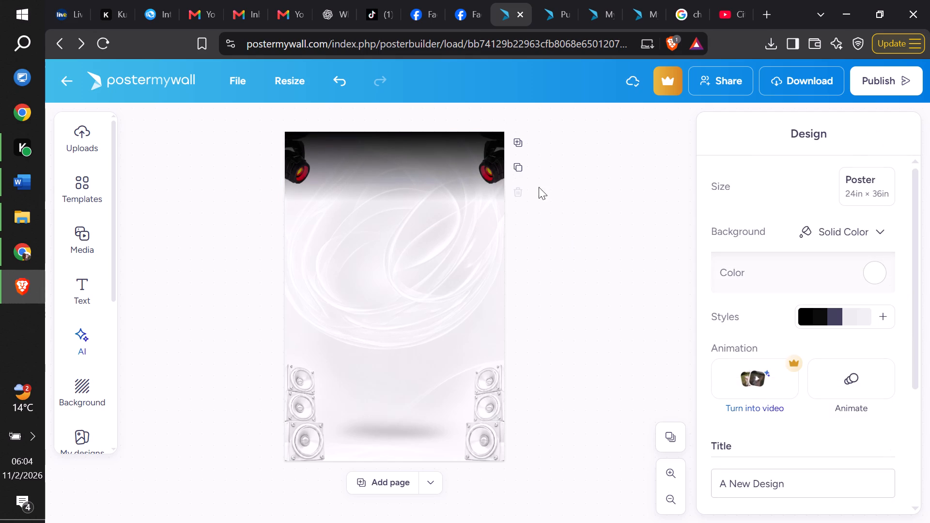
Switch to the Purple Typographic Ladies Night Party design and copy all of its elements.
click(548, 0)
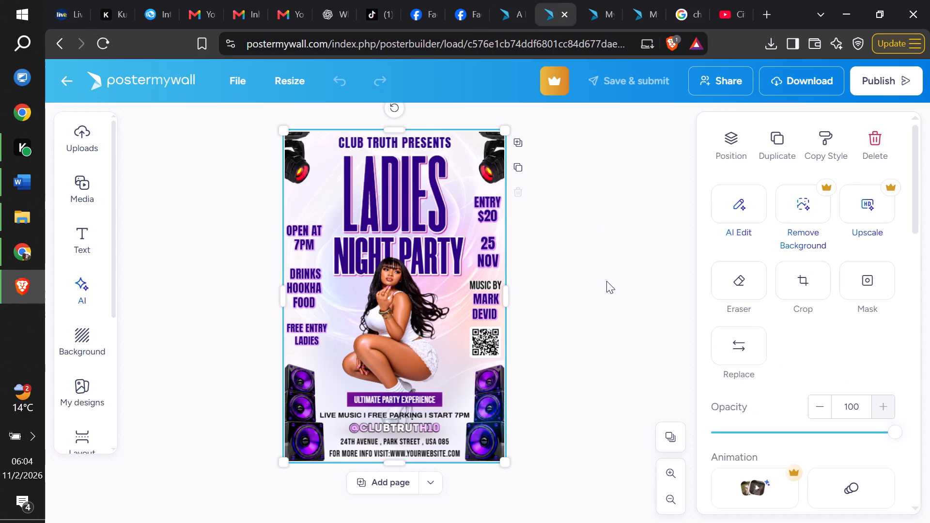
click(606, 281)
key(ctrl+a)
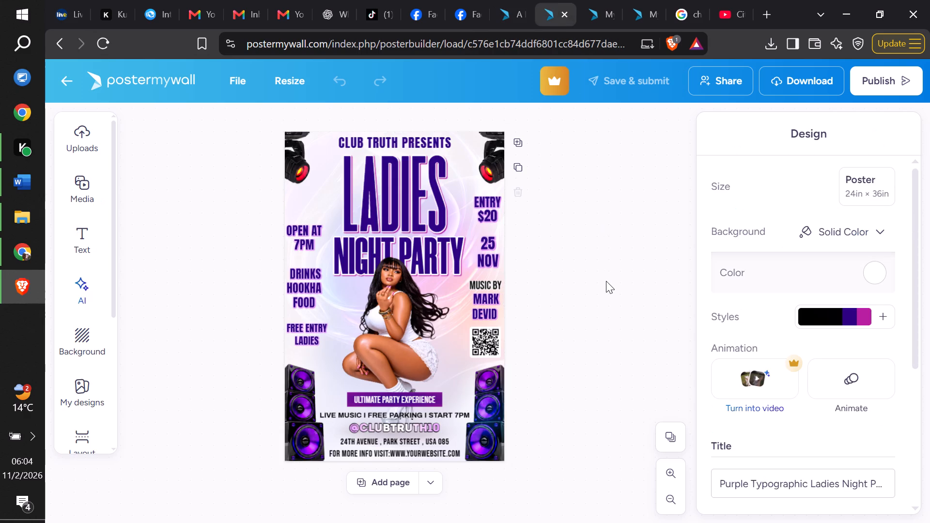
ctrl+click(606, 281)
key(ctrl+a)
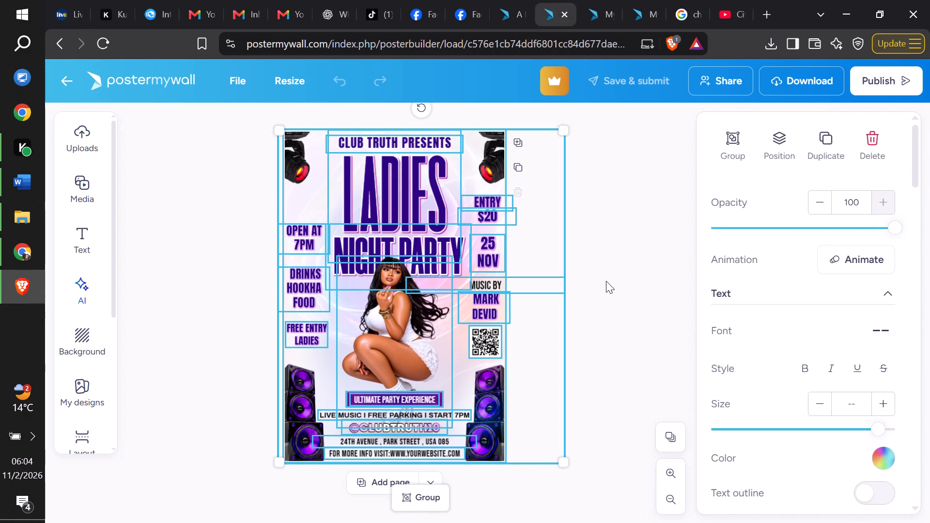
key(ctrl+c)
Paste the copied elements into the new poster design and shift them into alignment with the page.
click(500, 15)
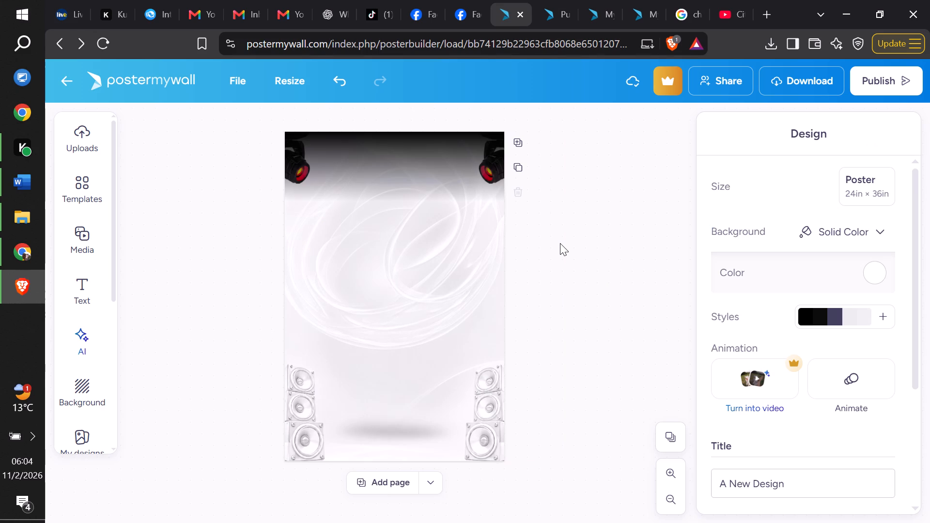
key(ctrl+v)
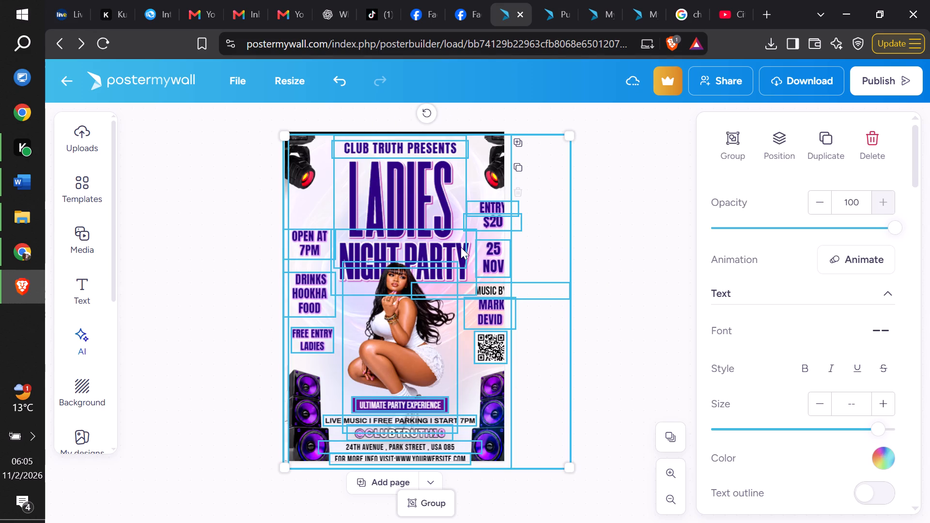
drag(461, 247, 455, 243)
click(629, 326)
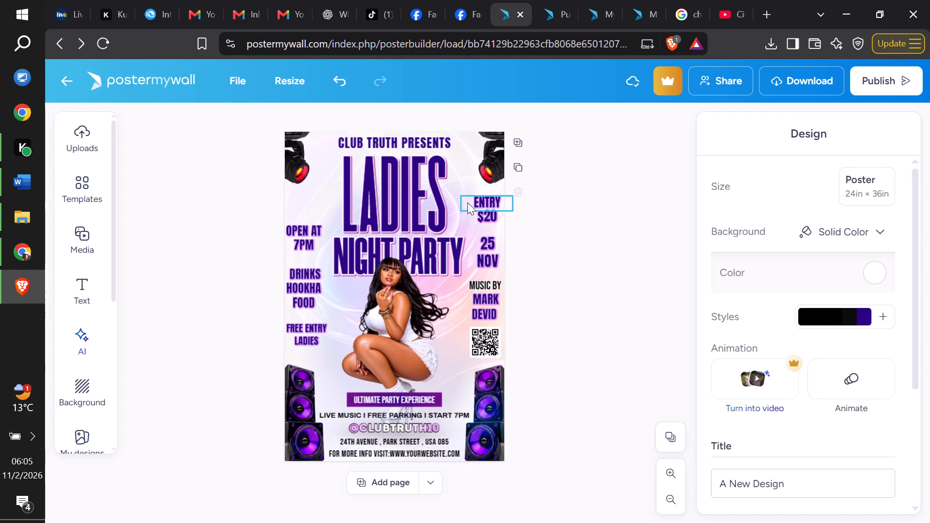
Delete the pasted full-page background image so the white stage, spotlights and gradient show behind the text.
click(459, 181)
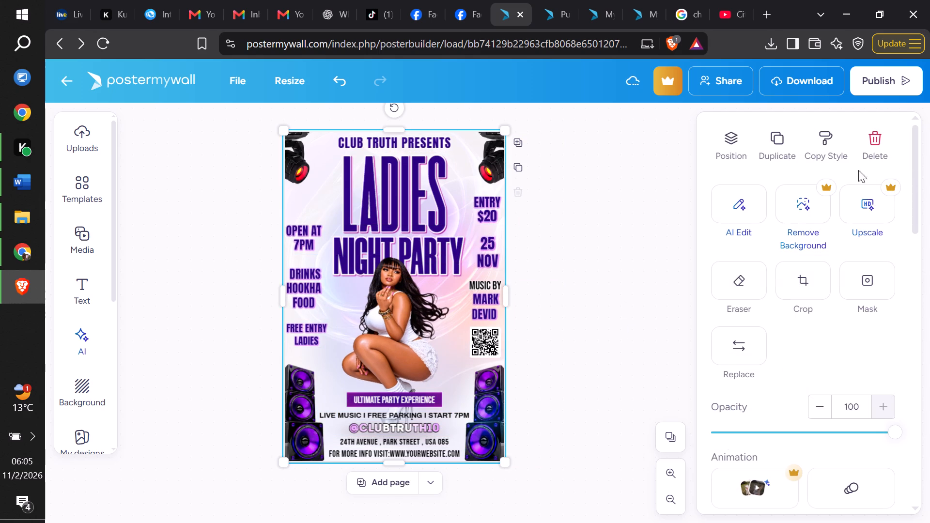
click(867, 160)
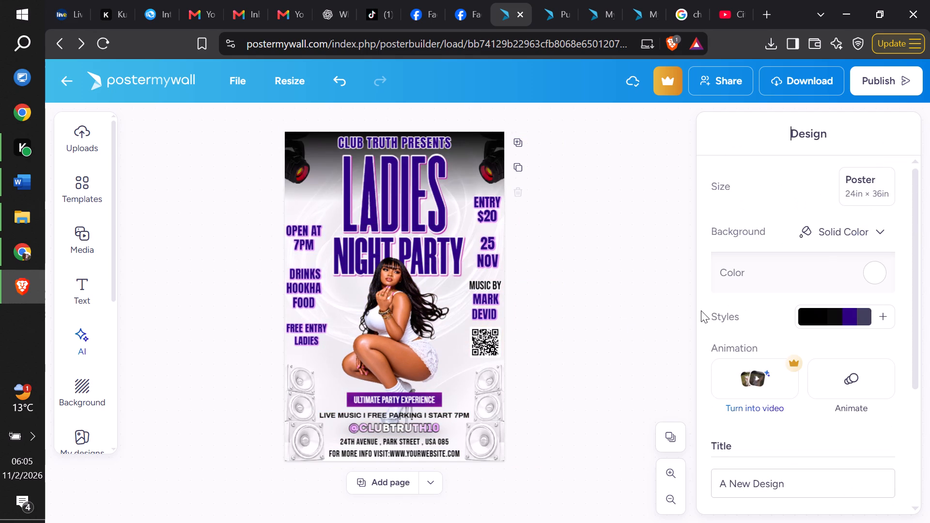
Recolour the CLUB TRUTH PRESENTS text with the near-black colour already used in the design.
click(413, 137)
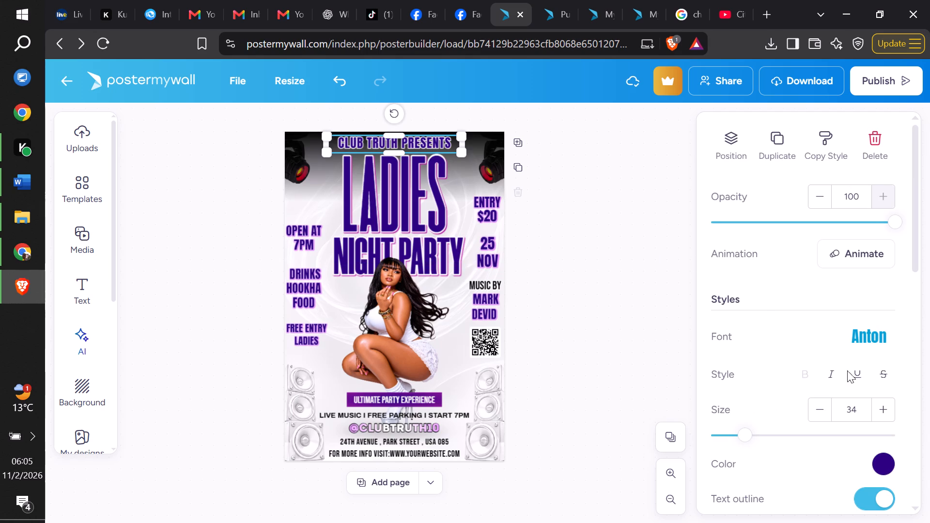
click(881, 467)
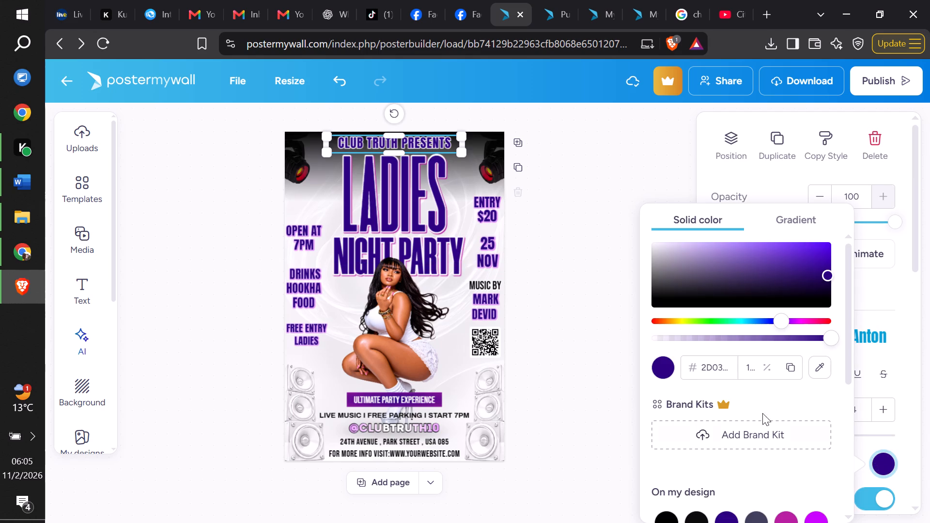
click(664, 364)
drag(843, 295, 863, 426)
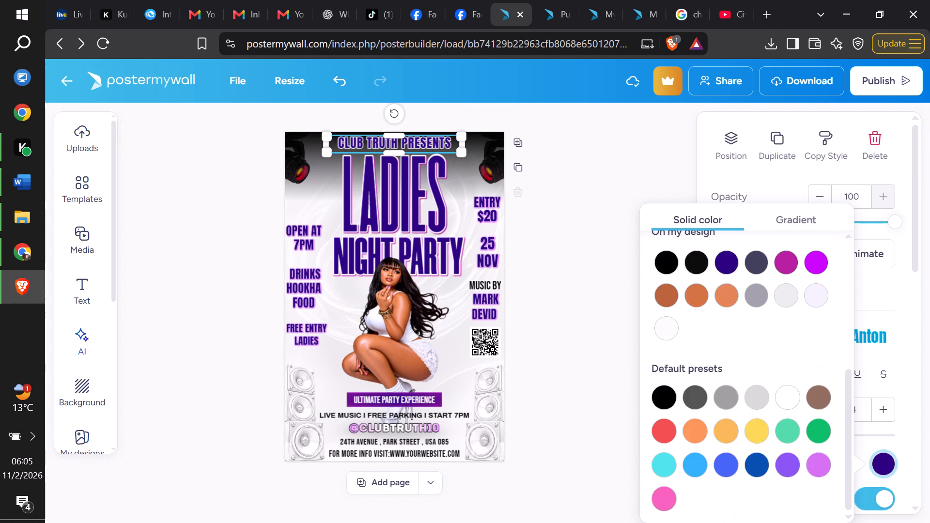
click(697, 258)
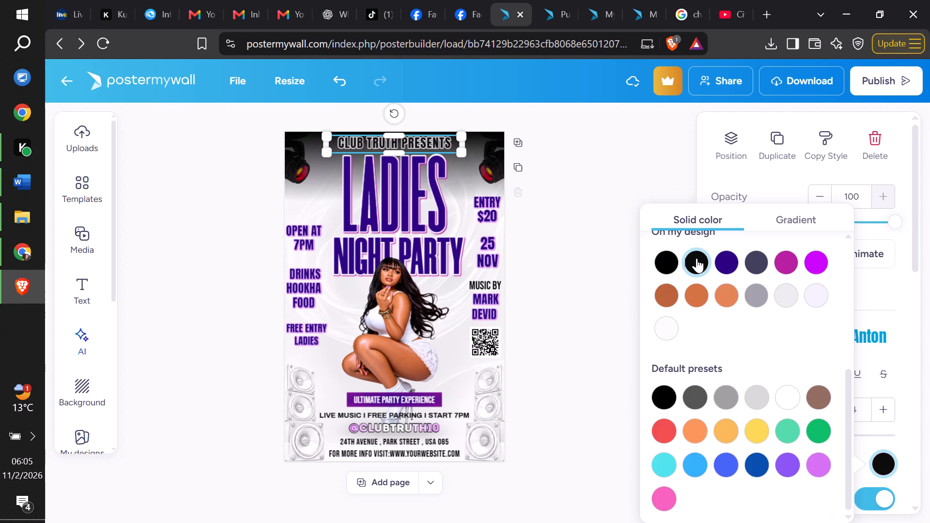
Recolour the LADIES headline text with the near-black colour already used in the design.
click(402, 189)
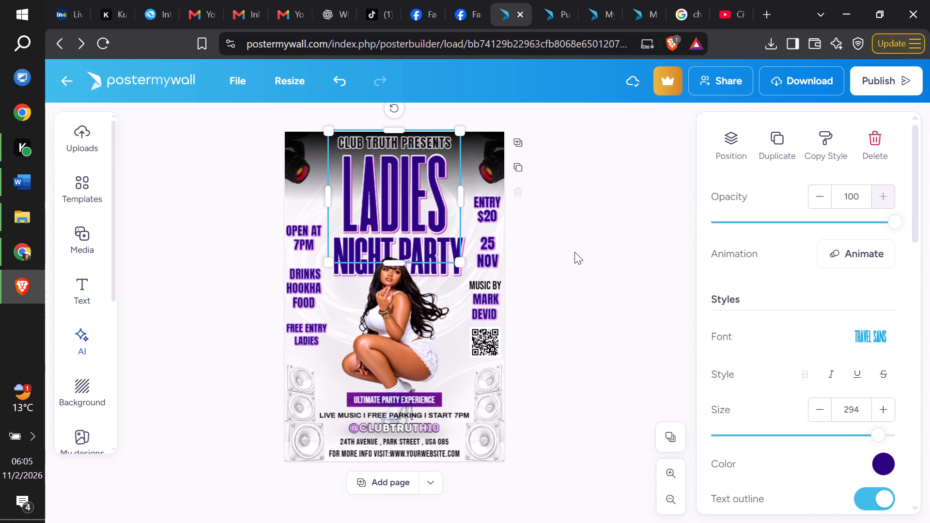
click(886, 461)
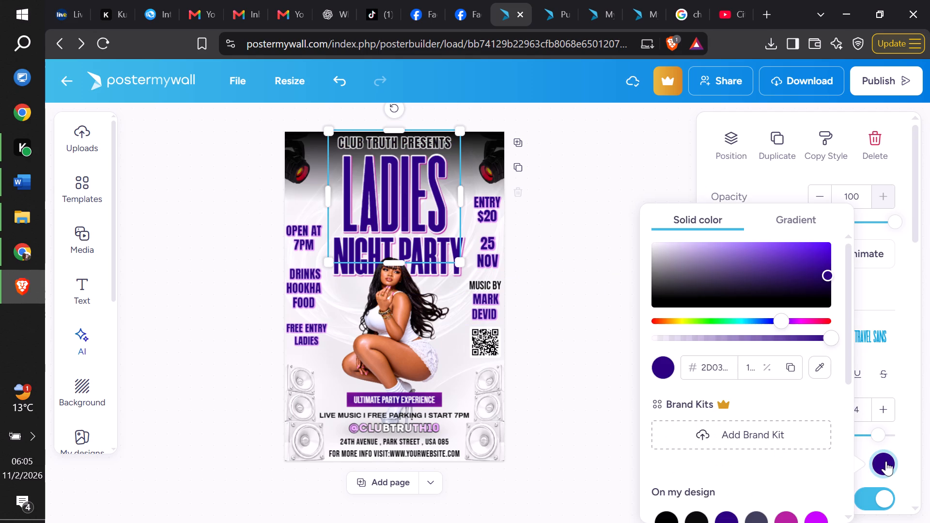
drag(847, 354, 852, 426)
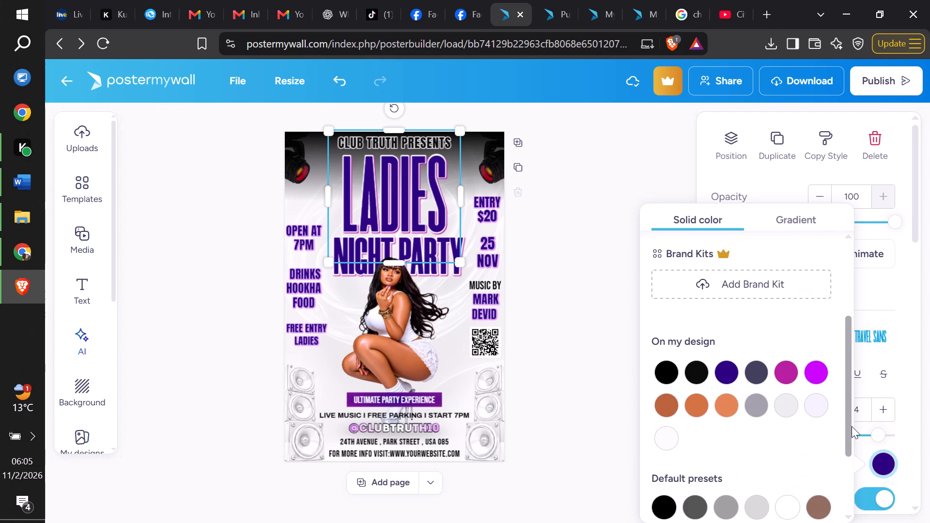
click(691, 371)
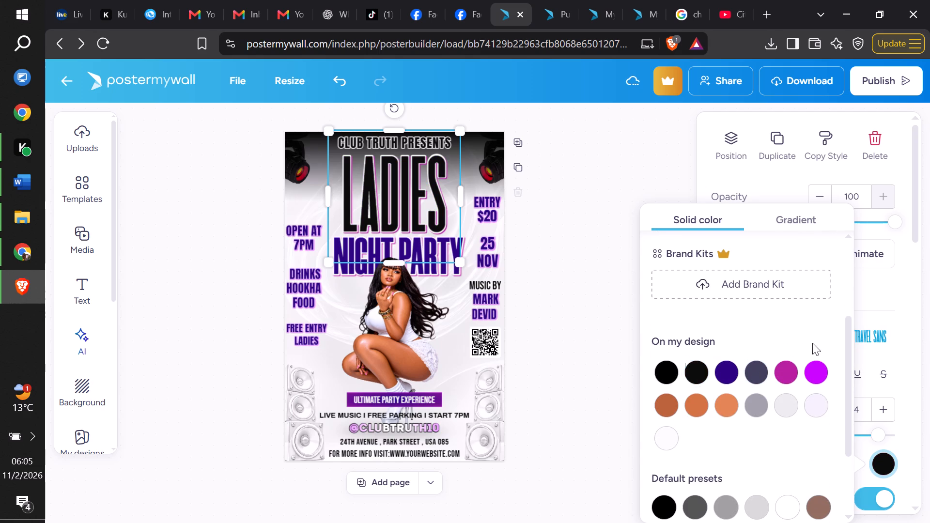
Change the LADIES headline's custom shadow colour to black.
drag(918, 229, 921, 288)
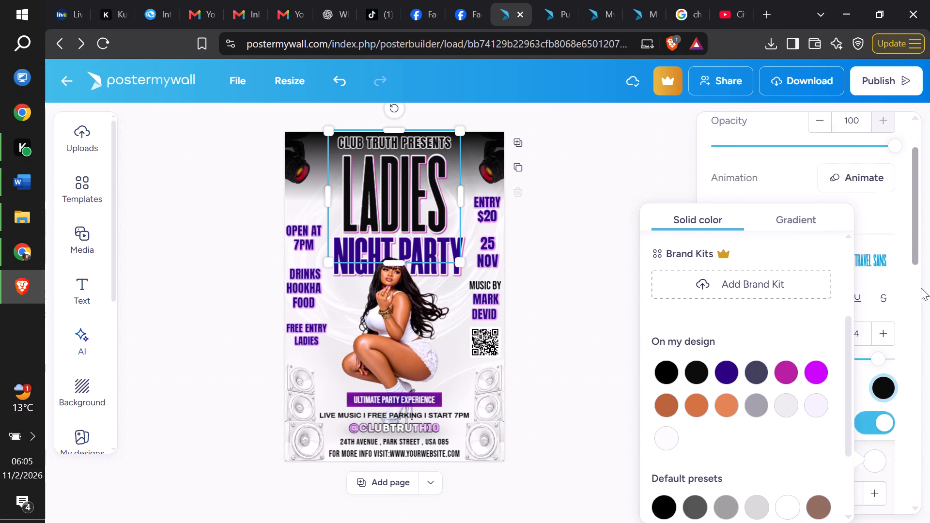
drag(921, 288, 918, 385)
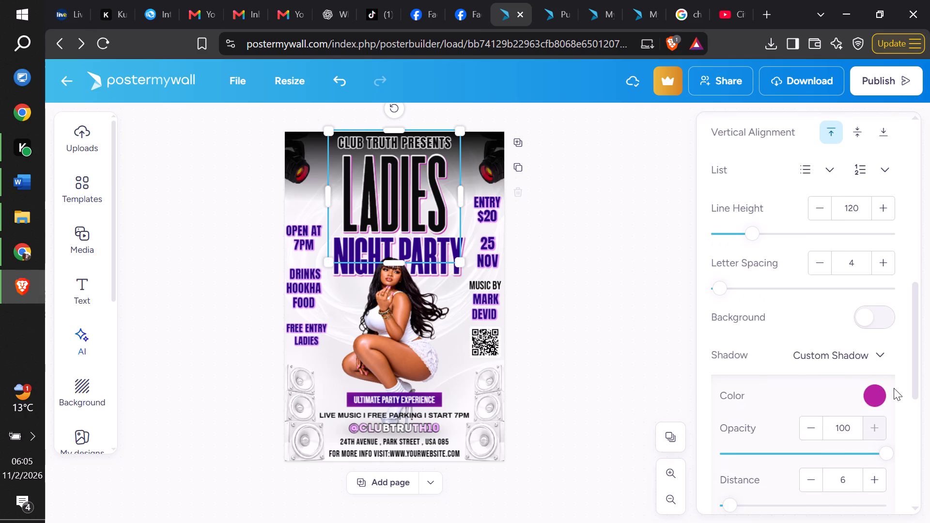
click(874, 393)
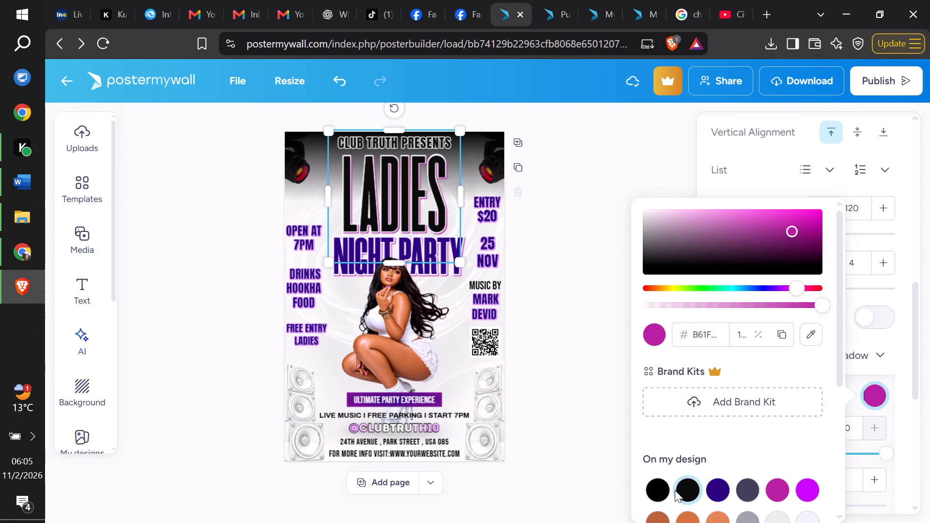
click(663, 490)
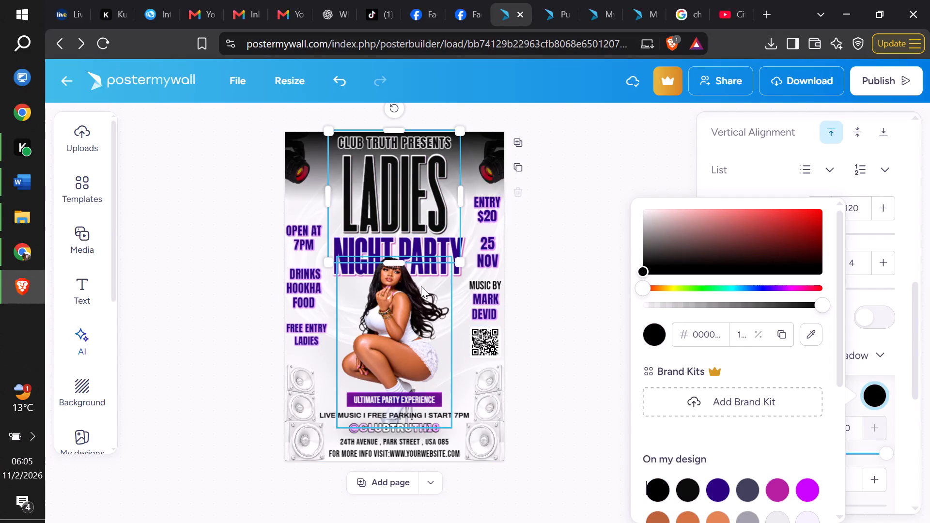
Replace the headline word LADIES with WHITE.
click(407, 224)
drag(442, 213, 350, 215)
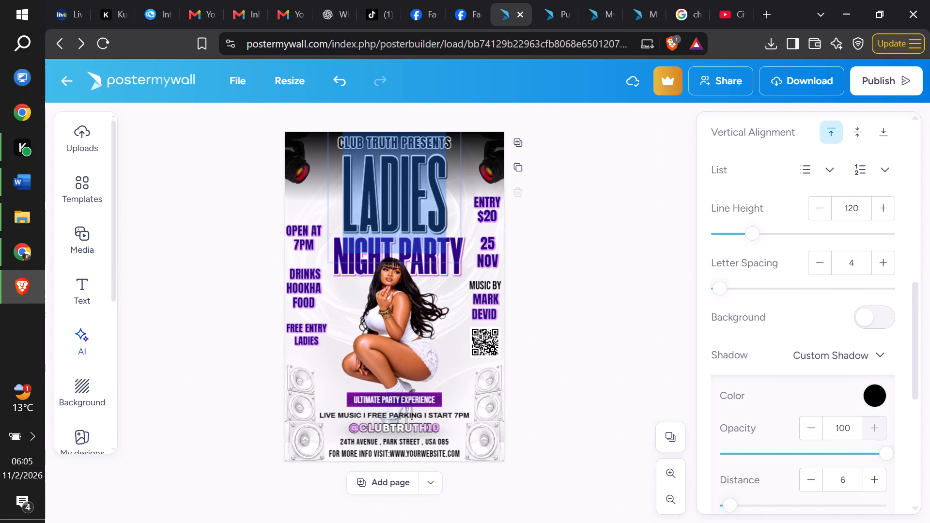
text(WHITE)
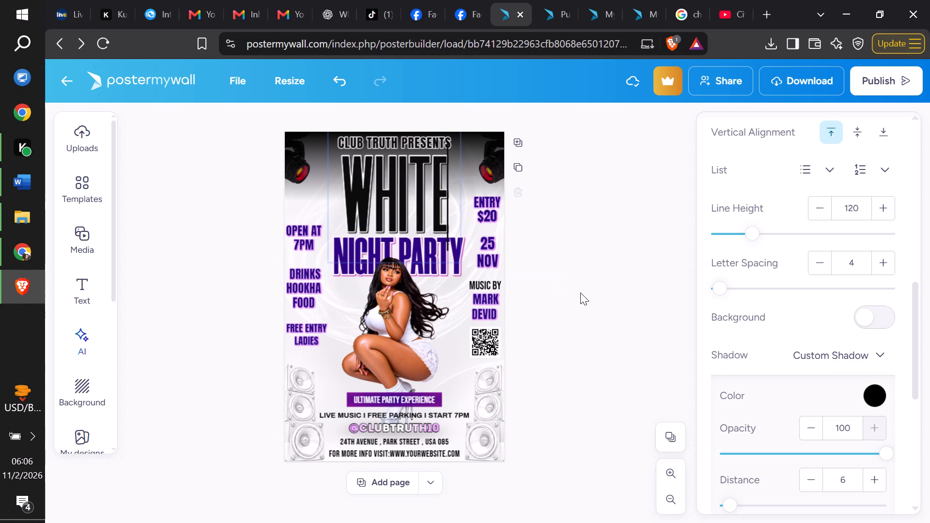
click(581, 293)
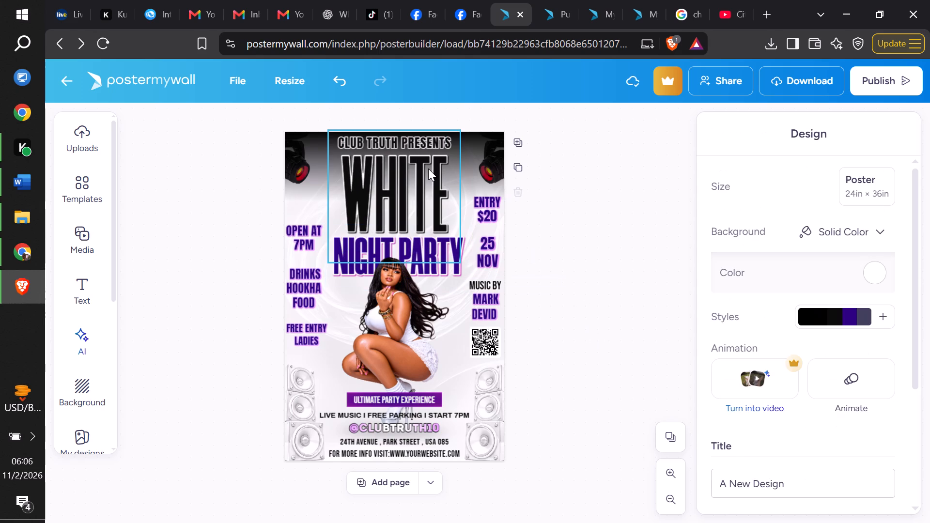
Set the WHITE headline's letter spacing to 6.
click(428, 169)
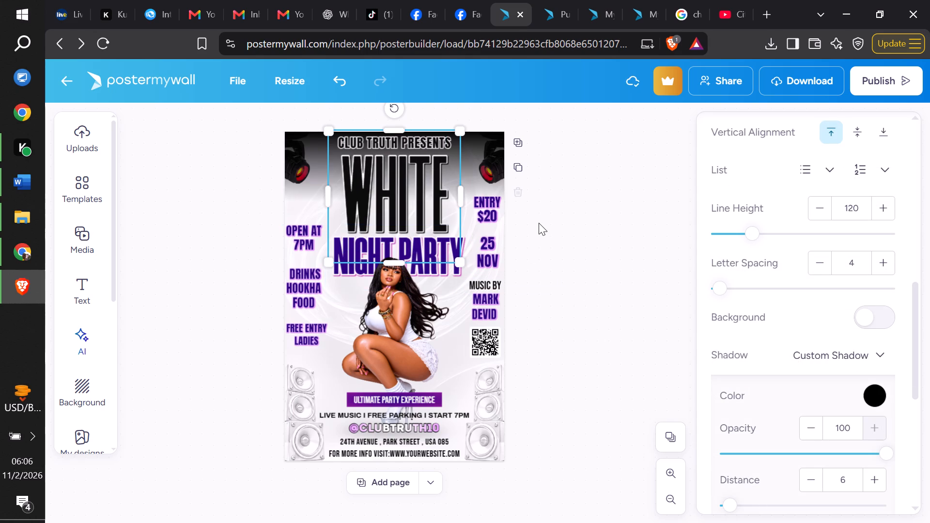
click(877, 267)
click(877, 267)
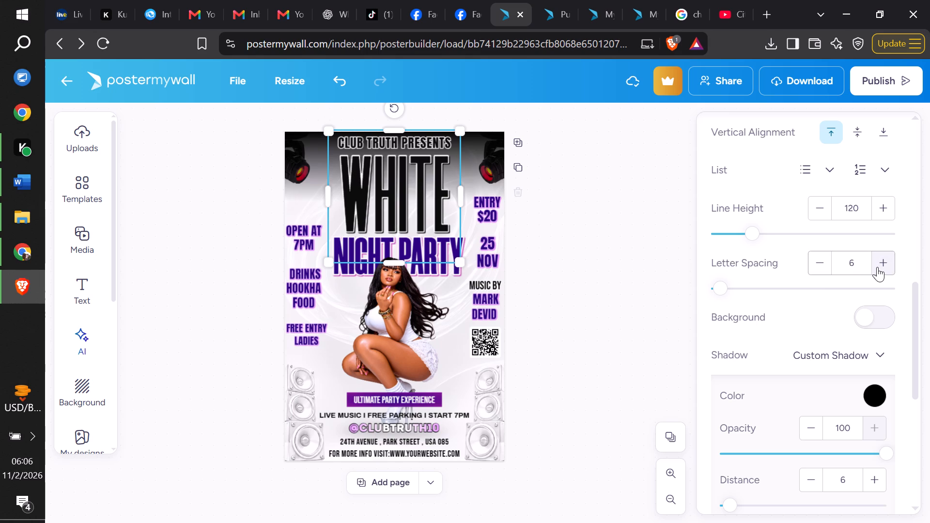
click(640, 285)
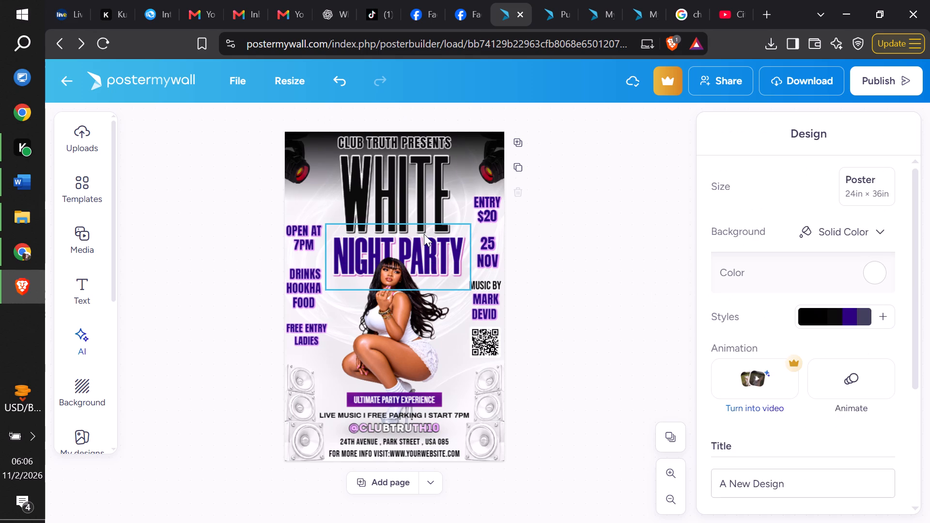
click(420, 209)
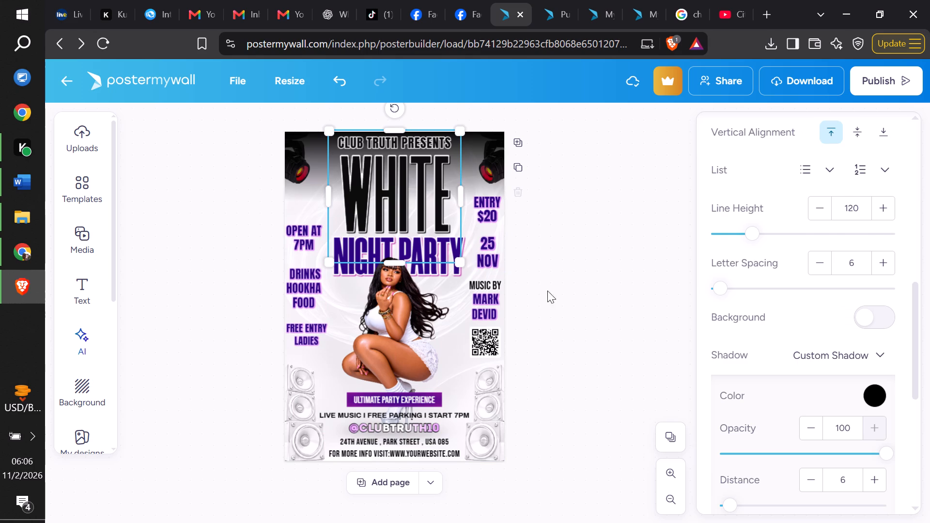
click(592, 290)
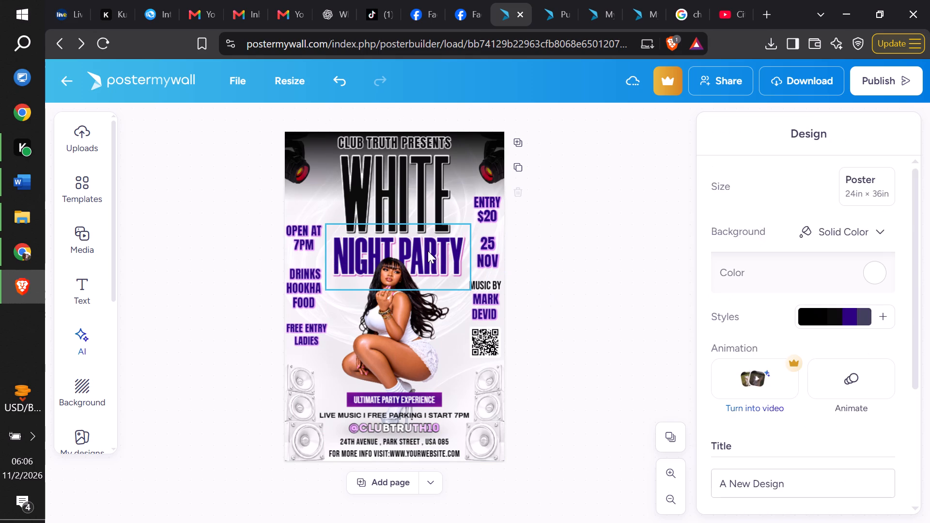
Change both the custom shadow colour and the text colour of the NIGHT PARTY headline to black.
click(394, 254)
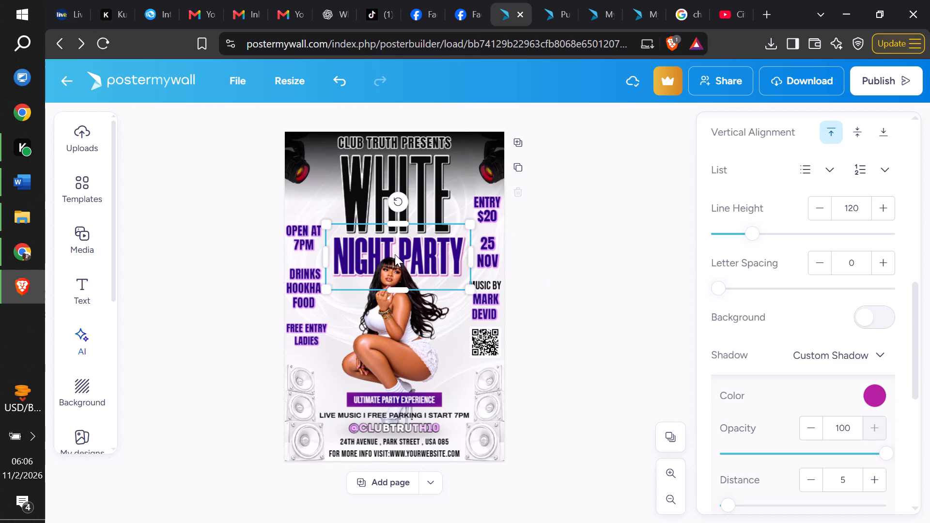
click(883, 395)
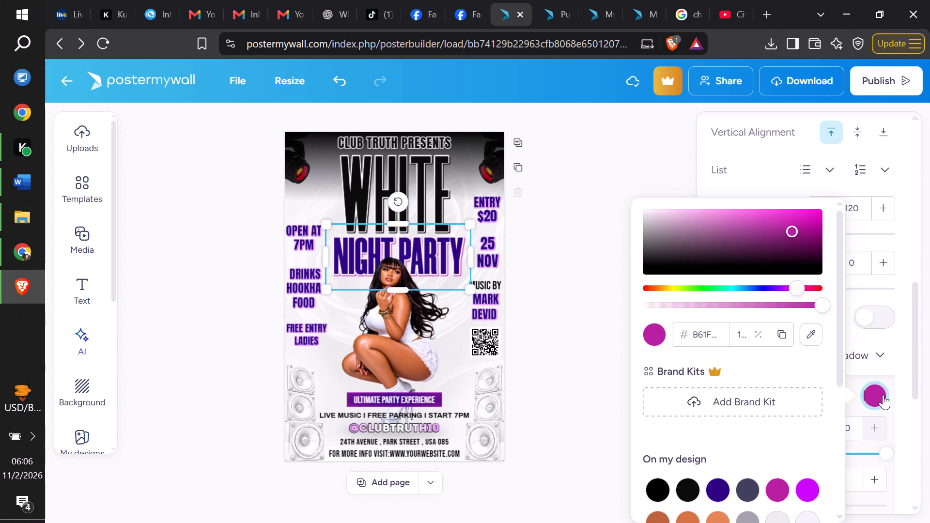
drag(841, 342, 855, 382)
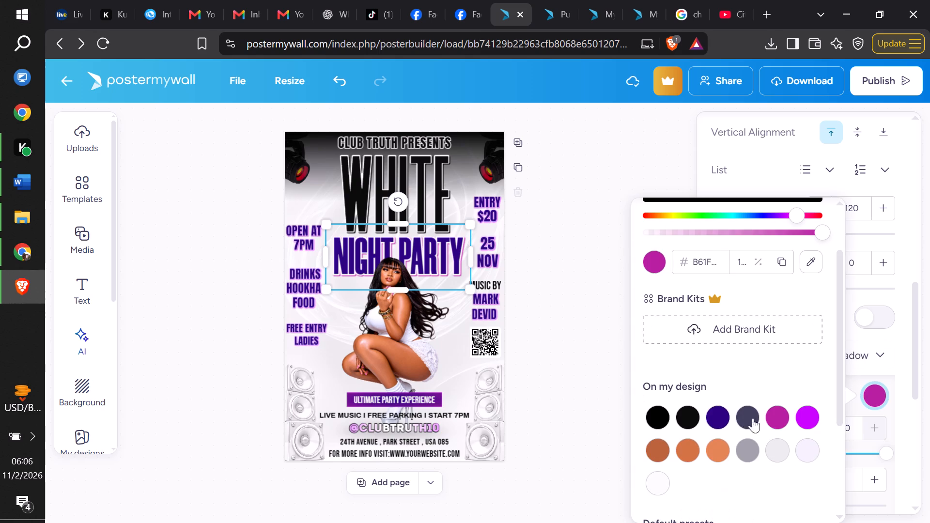
click(658, 416)
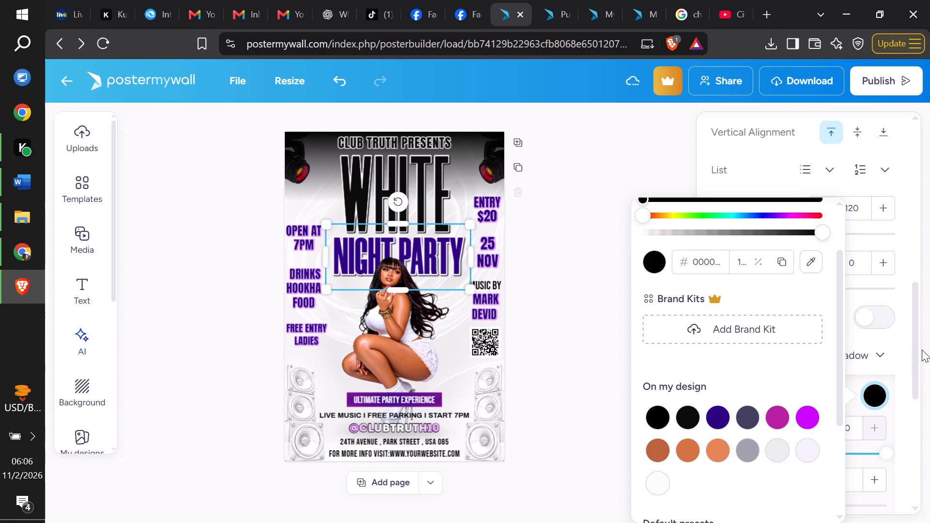
drag(918, 348, 920, 253)
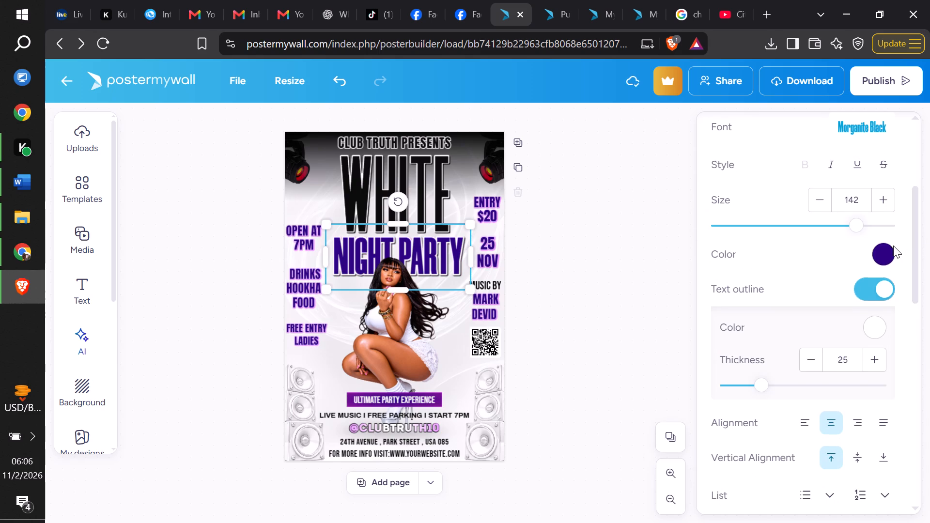
click(887, 253)
drag(850, 261, 853, 370)
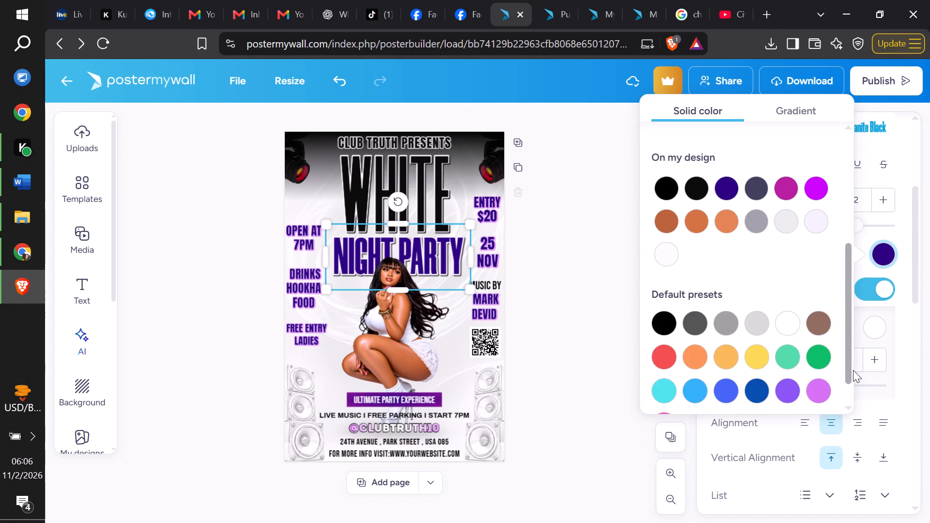
click(666, 323)
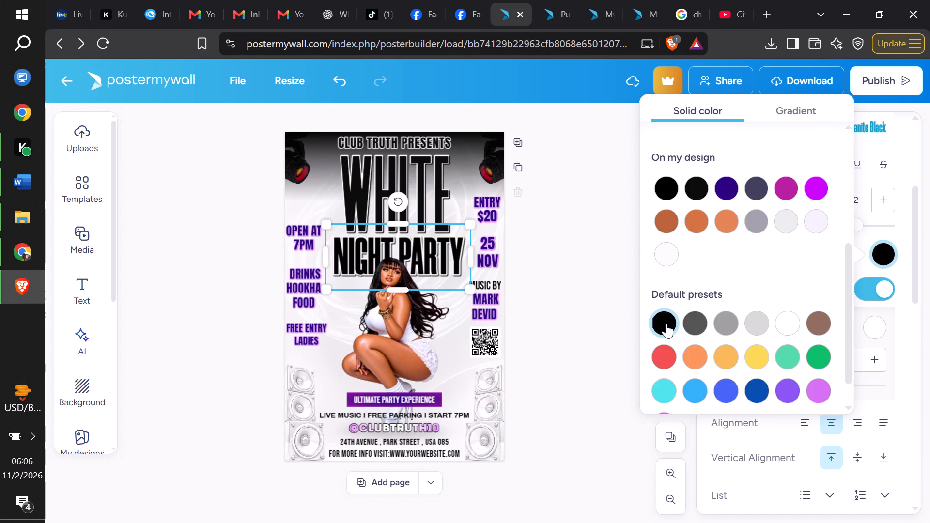
Recolour the ENTRY label black, covering both its text colour and its custom shadow colour.
click(497, 206)
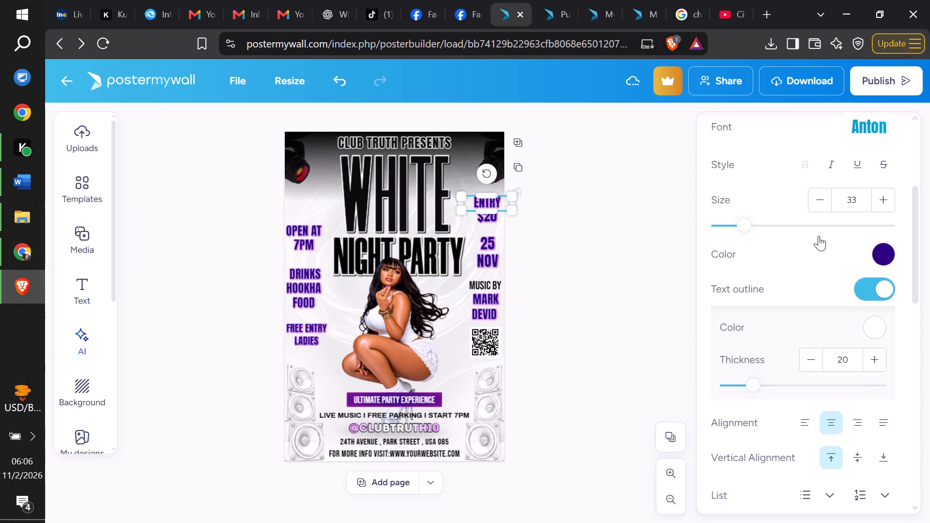
click(875, 252)
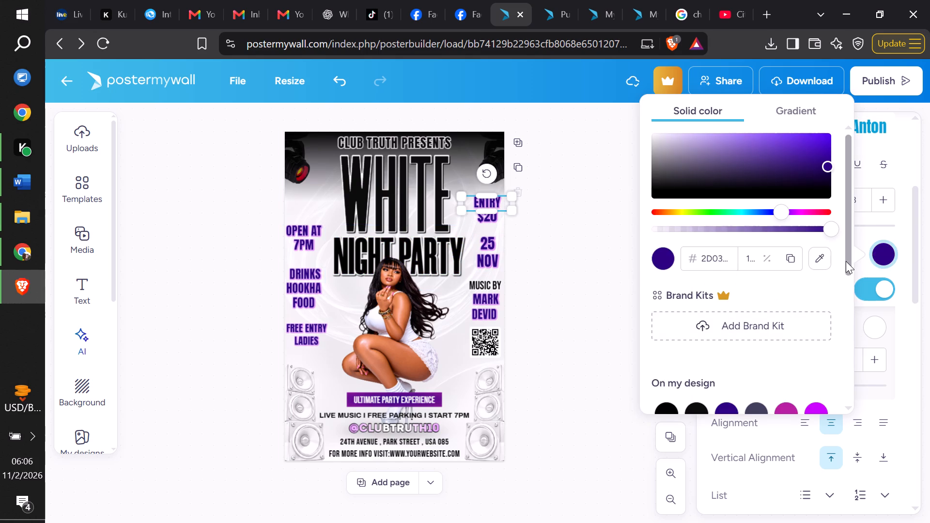
drag(846, 258, 849, 302)
click(671, 319)
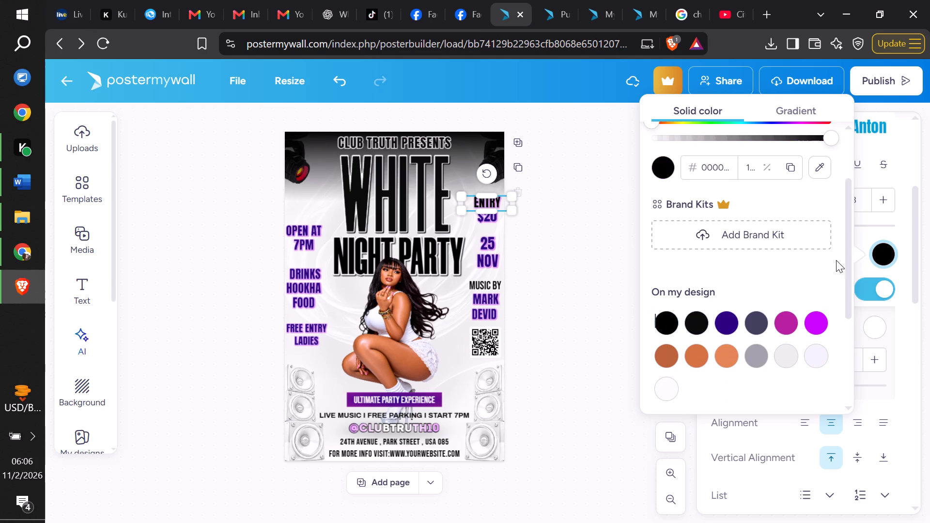
drag(850, 253, 863, 385)
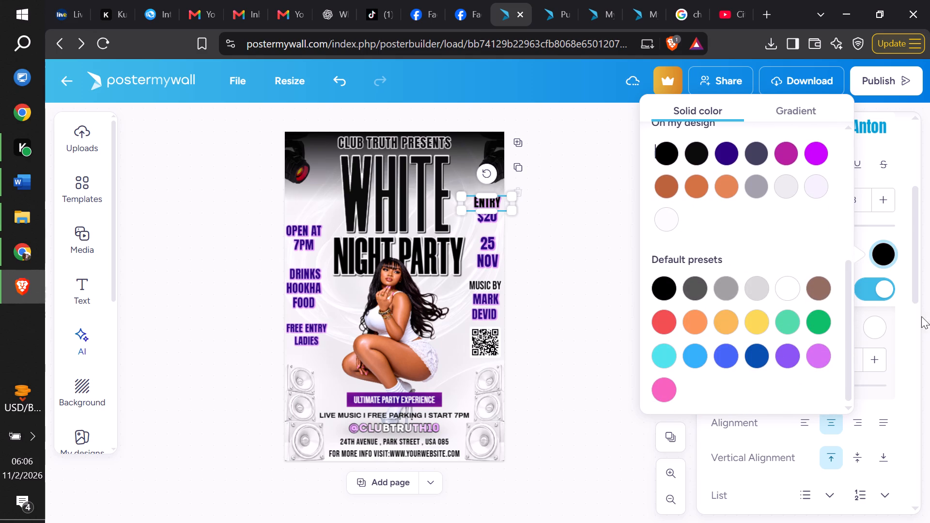
drag(919, 290, 925, 371)
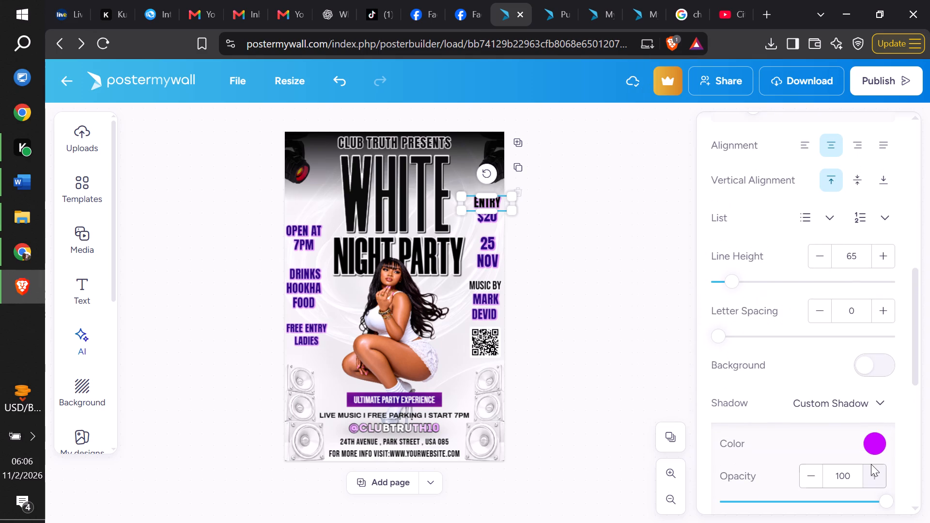
click(871, 451)
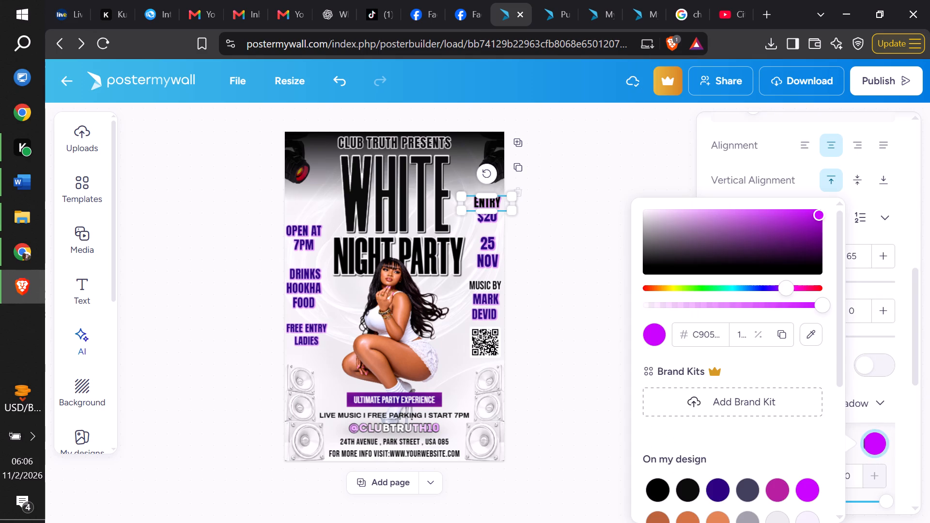
click(658, 481)
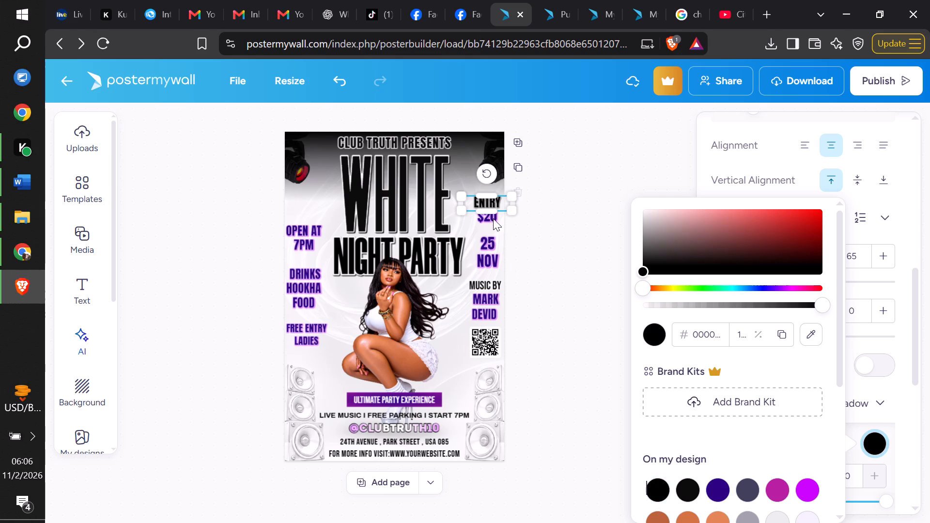
click(490, 214)
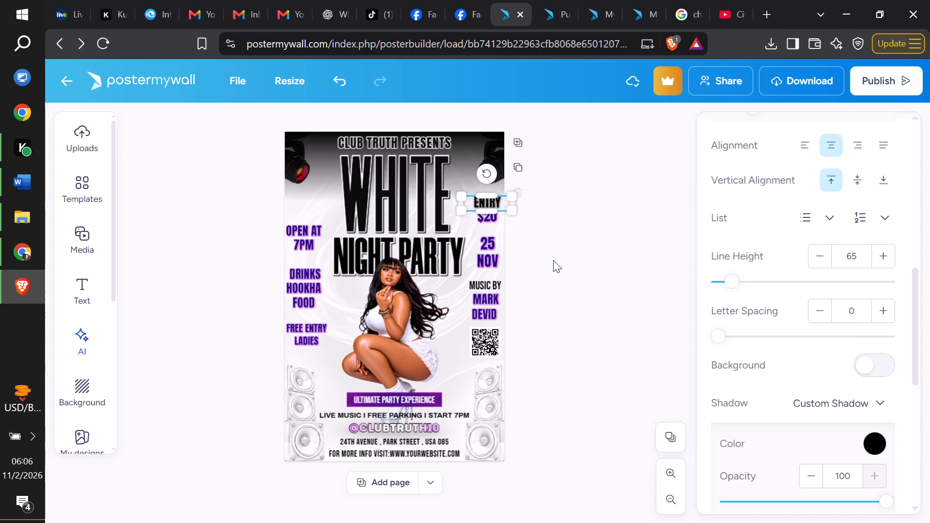
Set the custom shadow colour and the text colour of the $20 price to black.
click(491, 219)
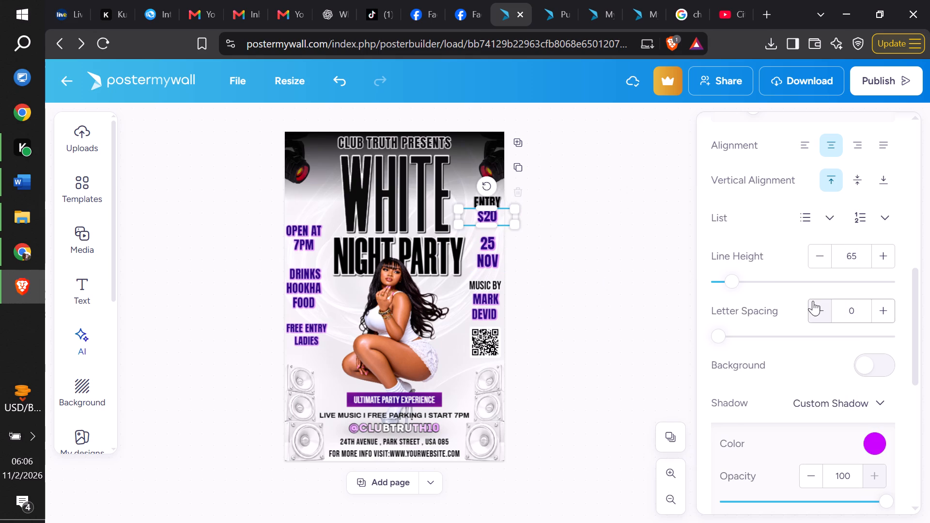
click(871, 445)
drag(842, 294, 846, 424)
click(654, 395)
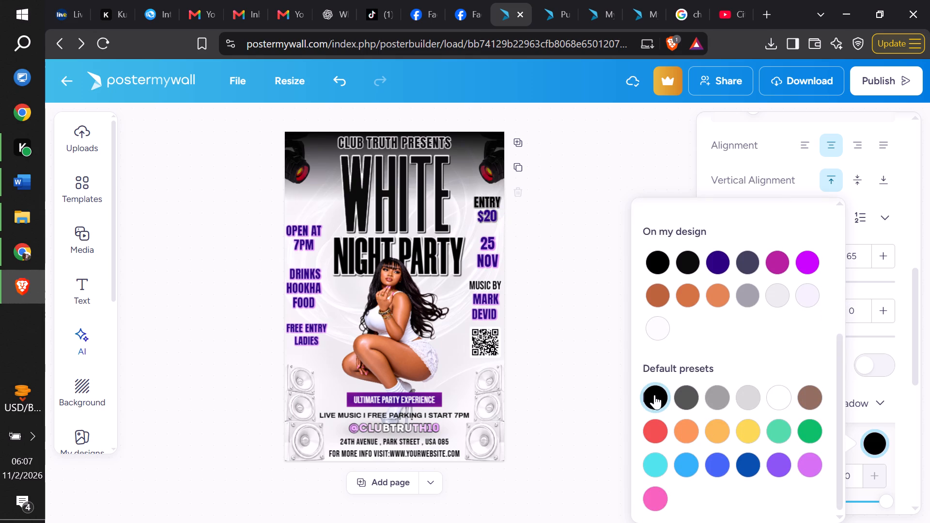
drag(912, 340, 926, 422)
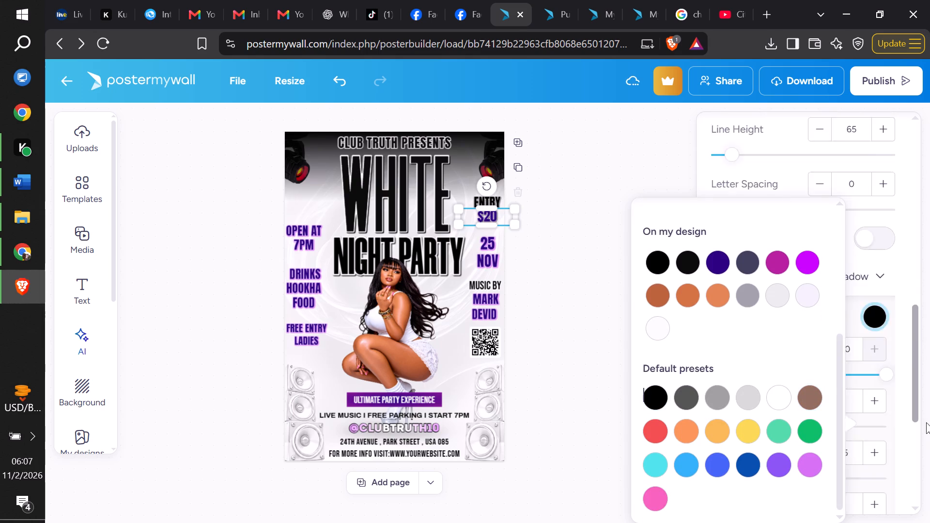
drag(926, 422, 924, 279)
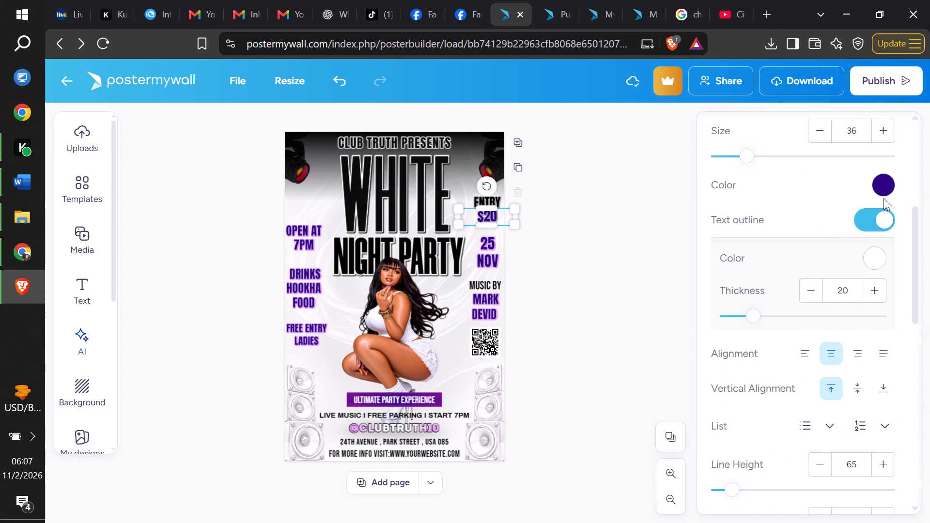
click(883, 185)
drag(850, 238, 856, 361)
click(667, 264)
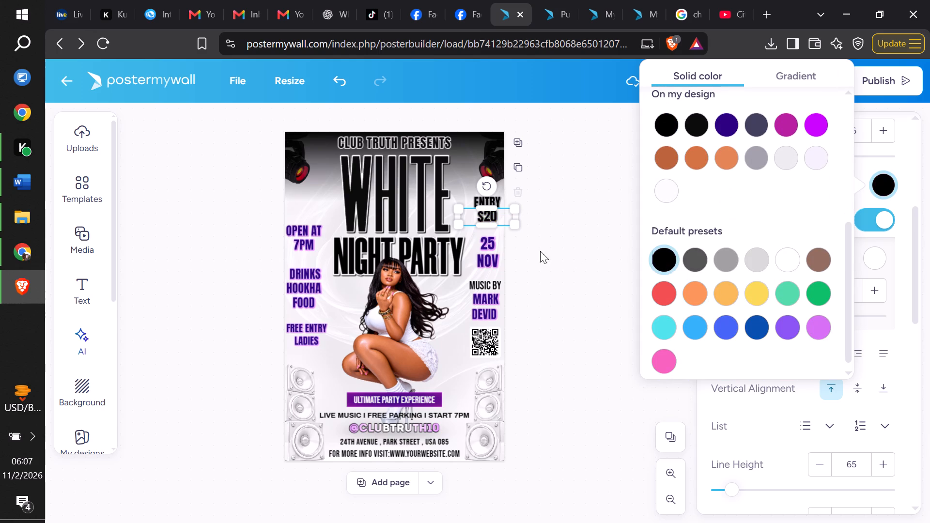
Recolour the 25 NOV date black, covering both its text colour and its custom shadow colour.
click(494, 263)
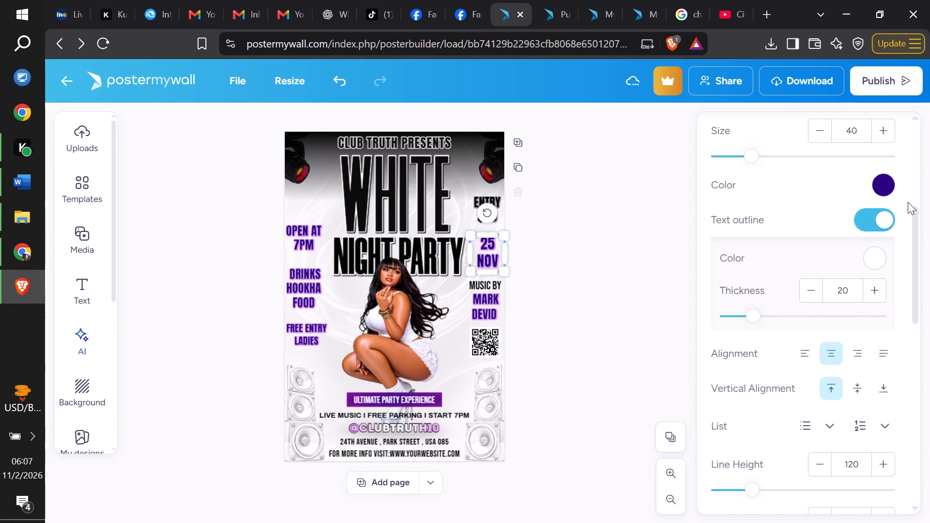
click(882, 186)
drag(852, 227, 867, 338)
click(666, 281)
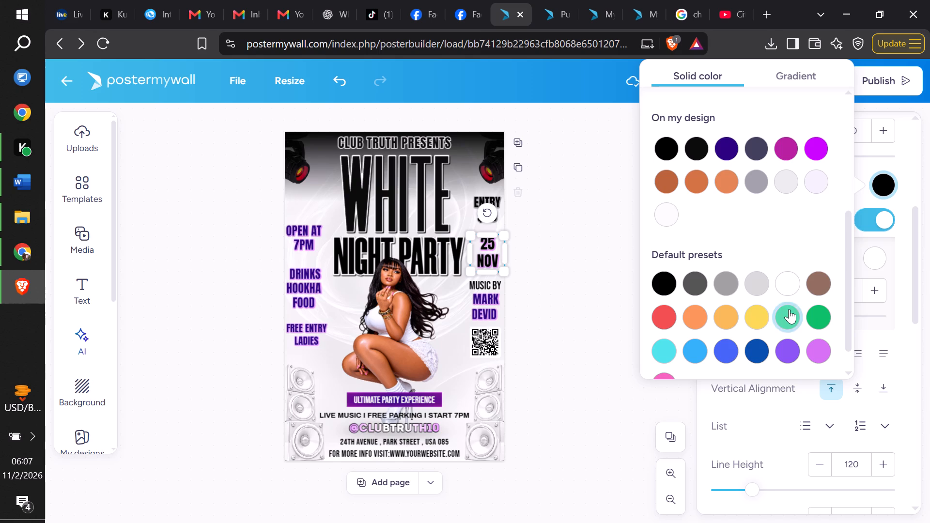
drag(914, 246, 921, 357)
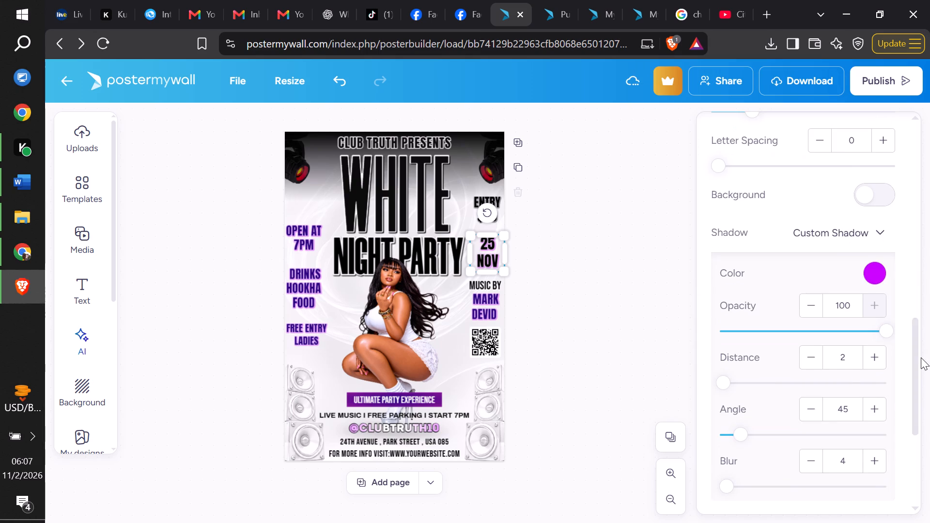
click(875, 269)
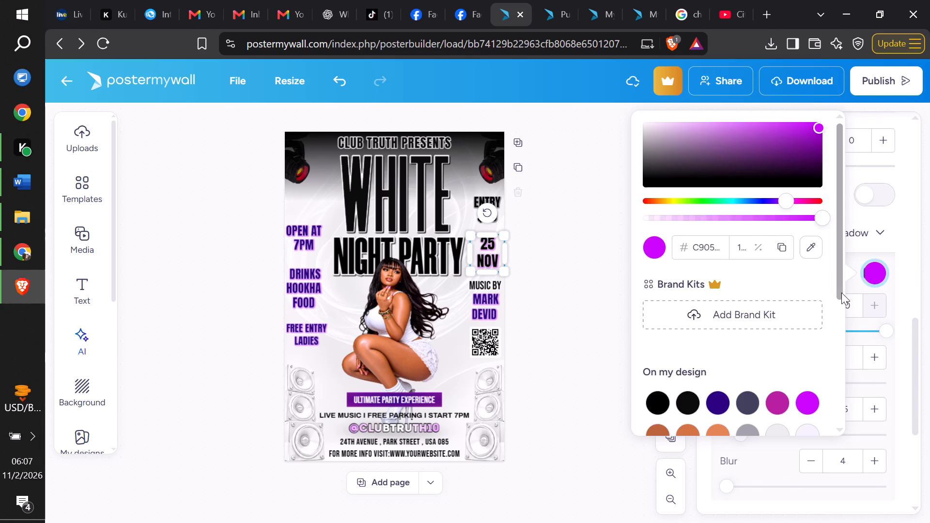
drag(841, 292, 847, 359)
click(659, 414)
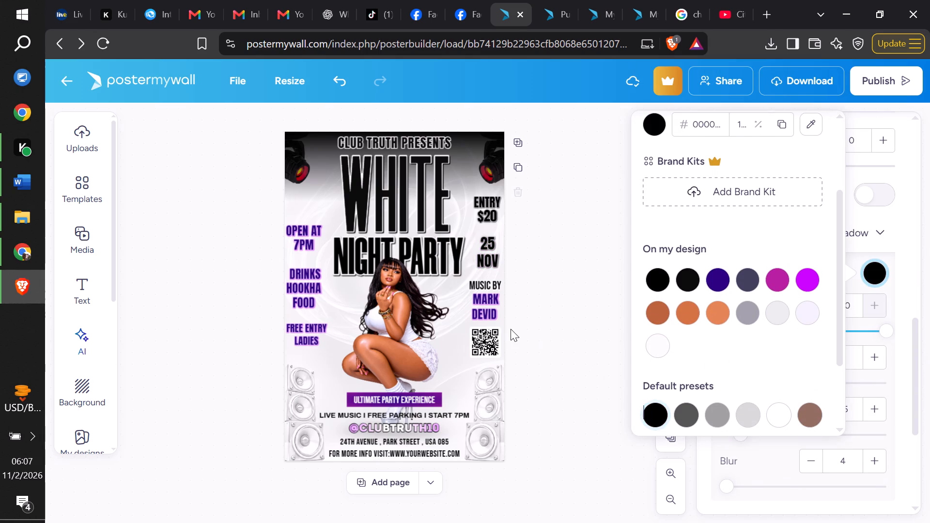
Change the custom shadow colour of the performer's name below MUSIC BY to black.
click(492, 303)
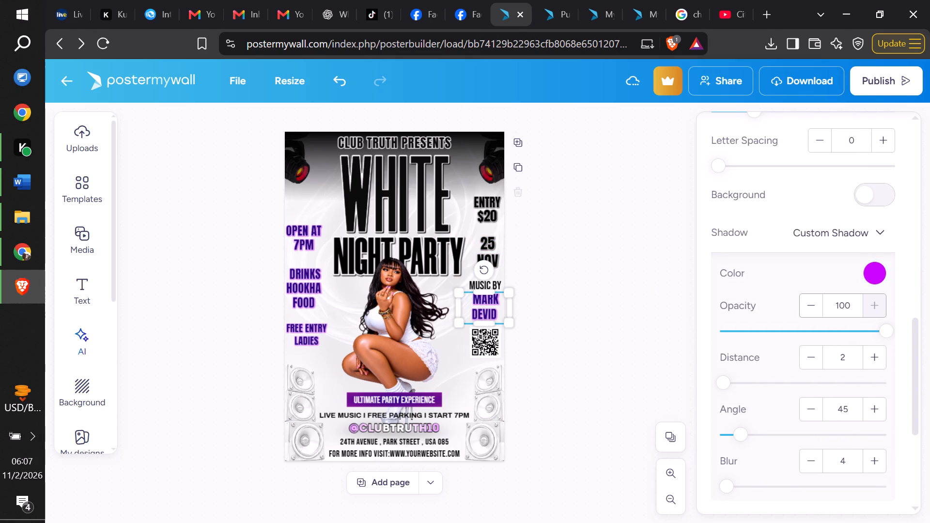
click(871, 277)
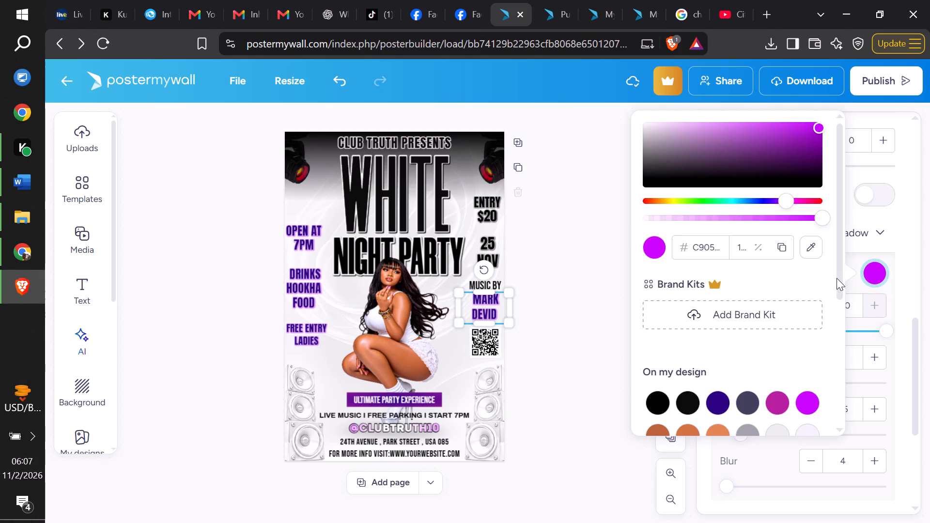
drag(837, 278, 838, 370)
click(665, 372)
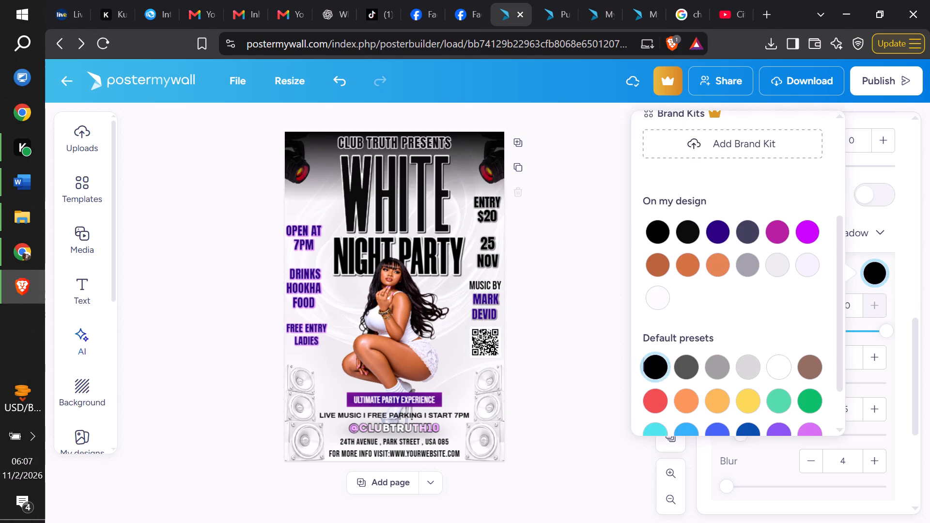
Change the text colour of the performer's name below MUSIC BY to black.
drag(913, 345, 929, 462)
click(929, 462)
click(929, 460)
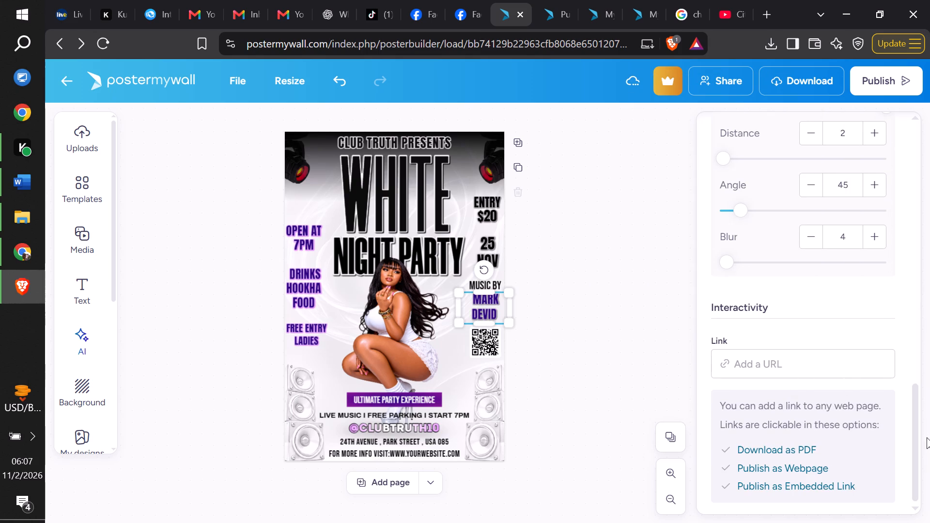
drag(918, 371, 888, 350)
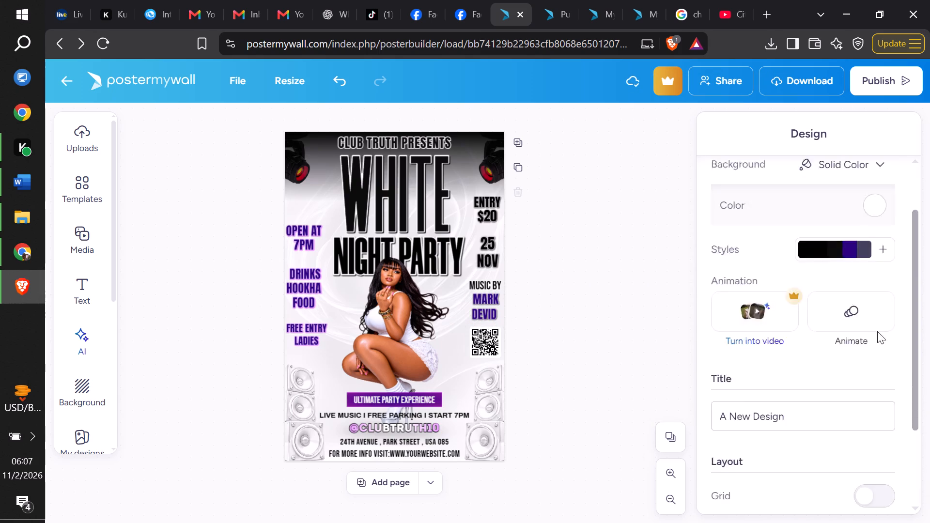
click(484, 298)
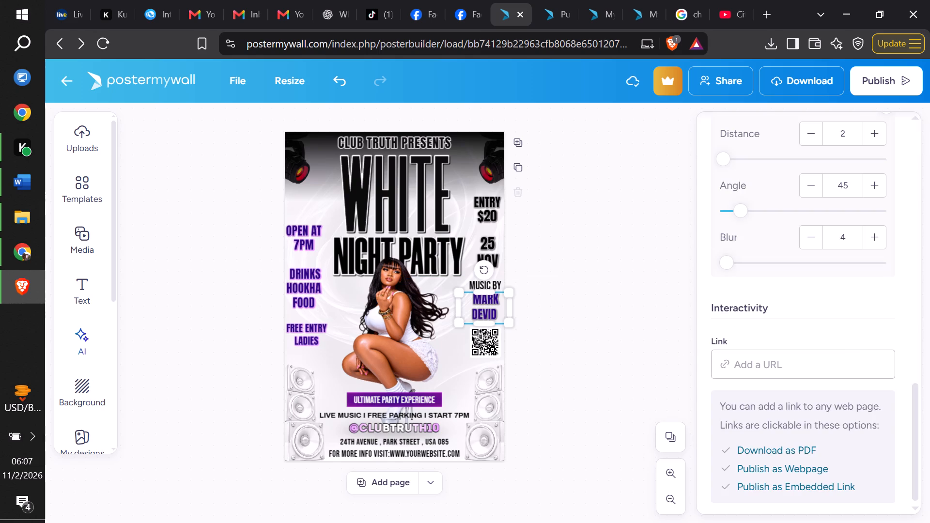
drag(914, 400, 909, 238)
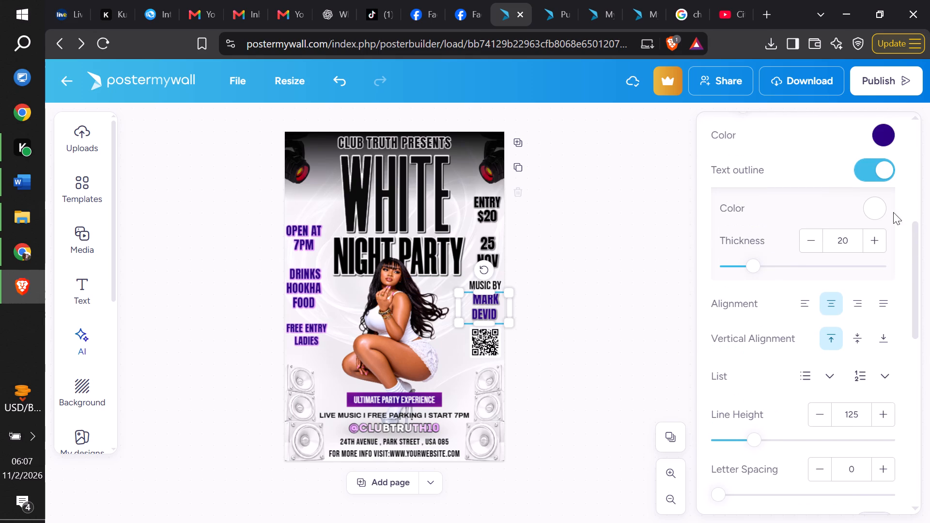
click(883, 125)
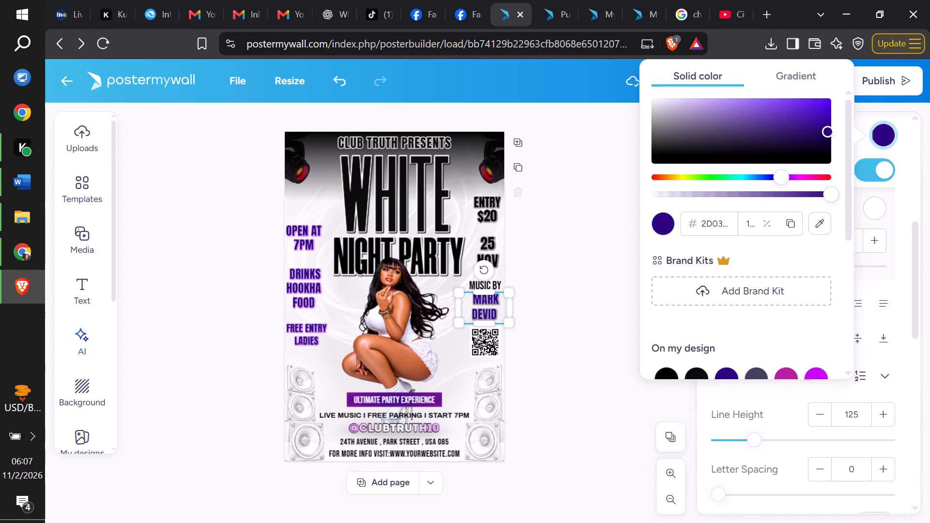
drag(853, 221, 859, 293)
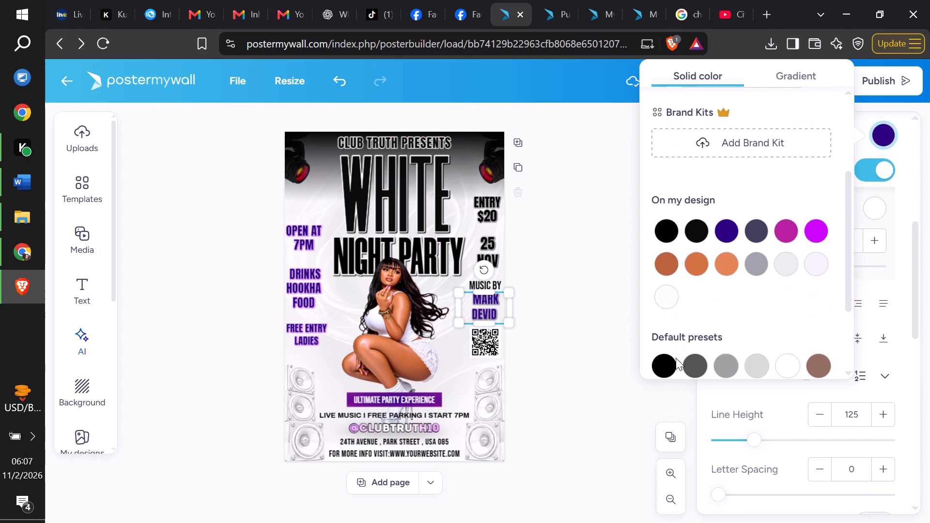
click(669, 361)
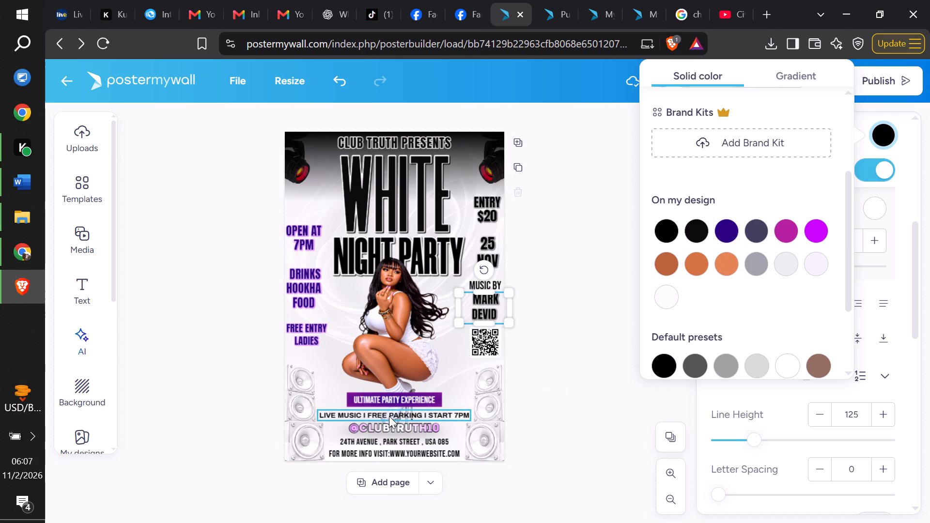
Recolour the FREE ENTRY LADIES text black, covering both its text colour and its custom shadow colour.
click(324, 329)
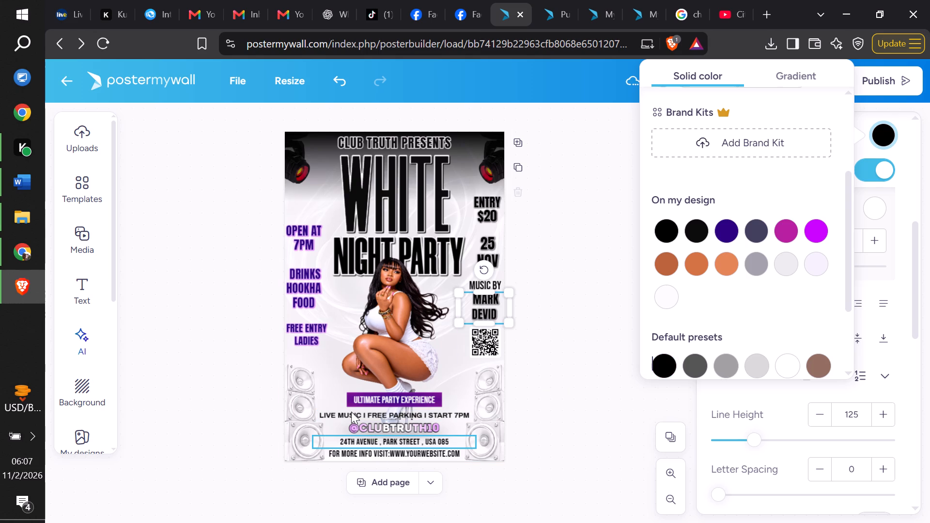
click(885, 135)
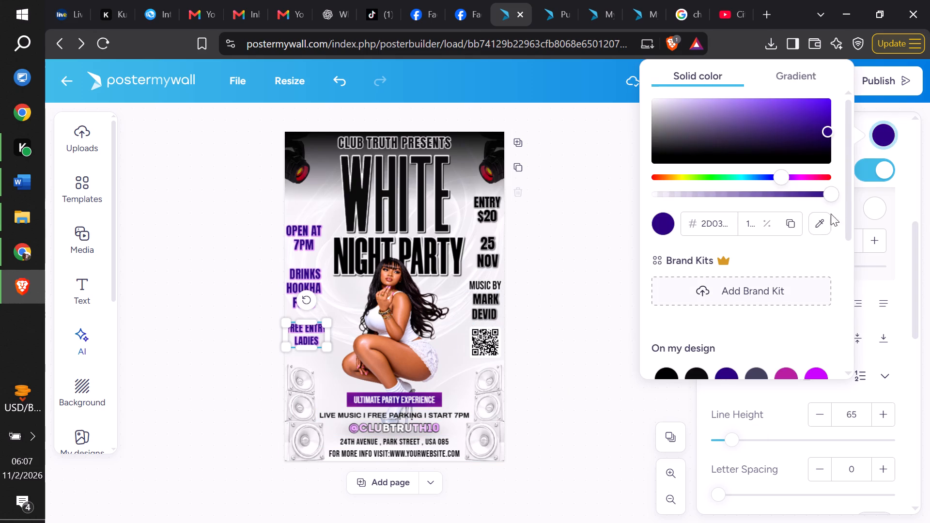
drag(850, 202, 854, 278)
click(669, 348)
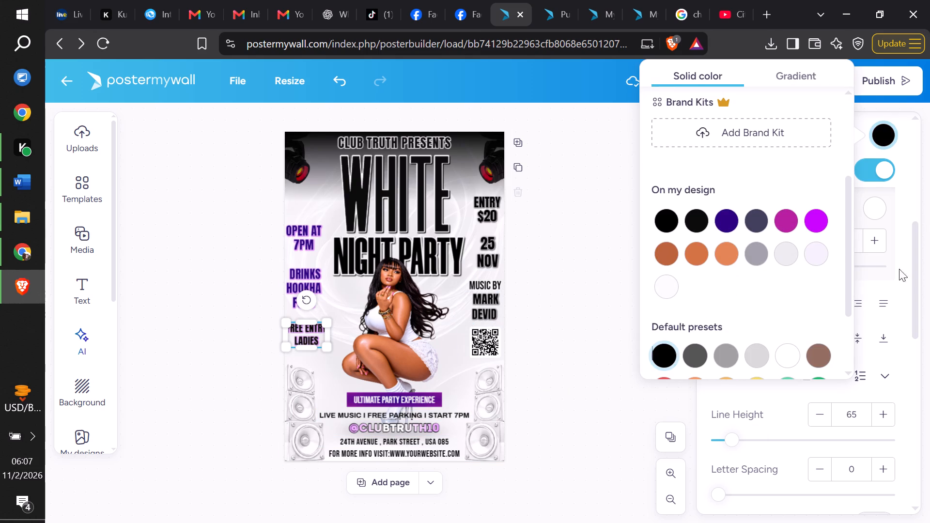
drag(915, 275, 920, 333)
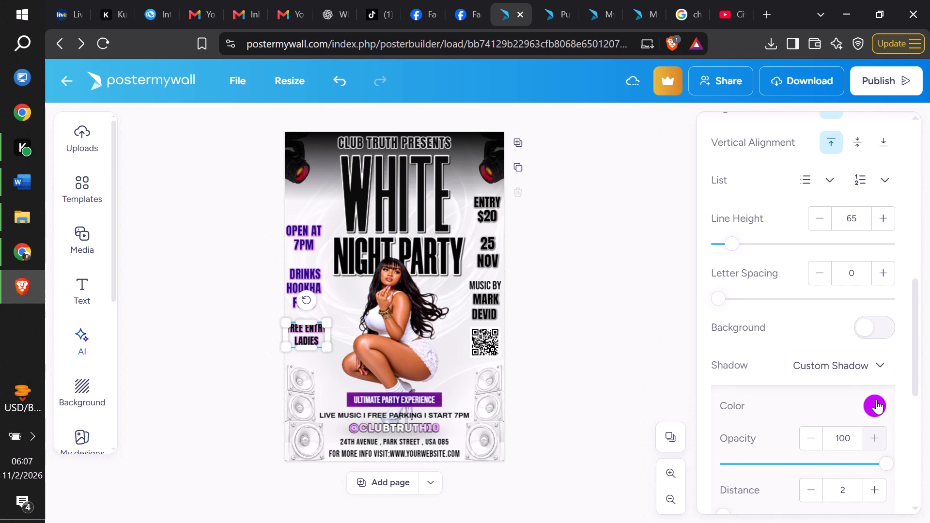
click(879, 406)
drag(838, 331, 851, 424)
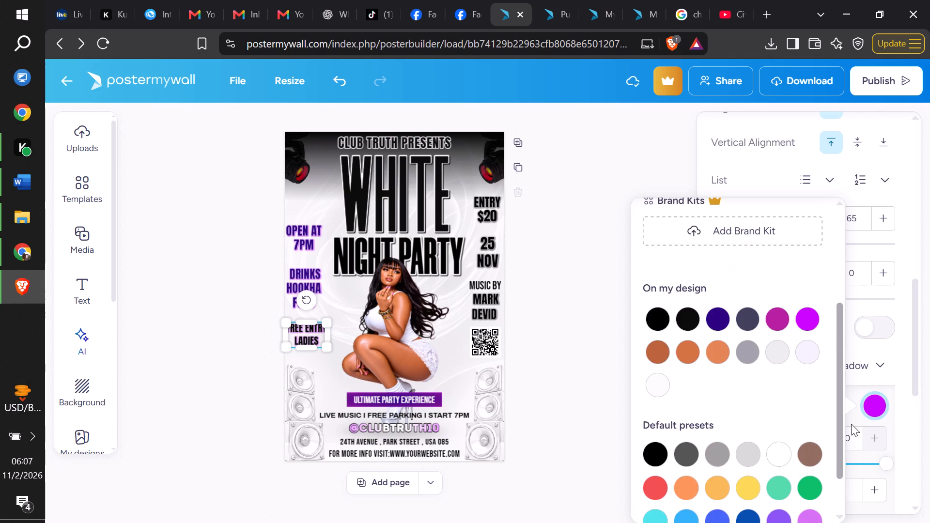
click(666, 449)
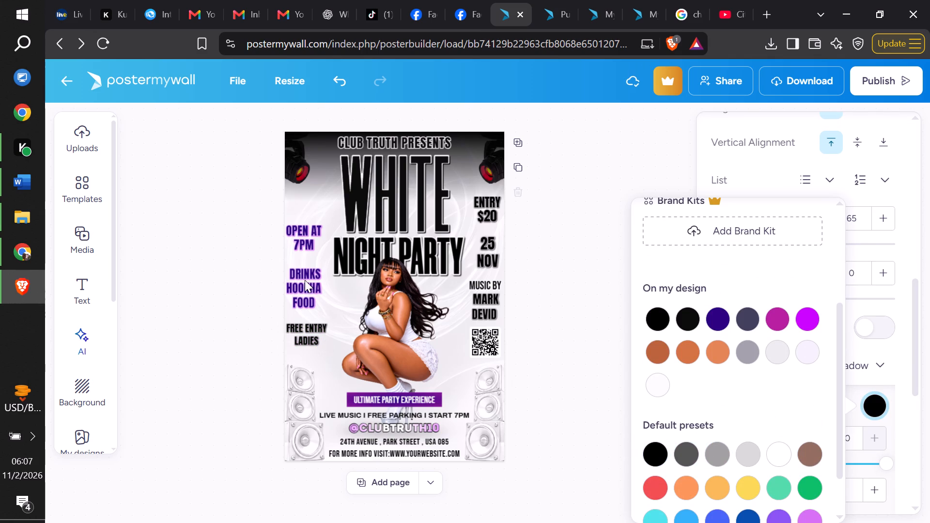
Set the custom shadow colour and the text colour of the DRINKS HOOKHA FOOD block to black.
click(293, 274)
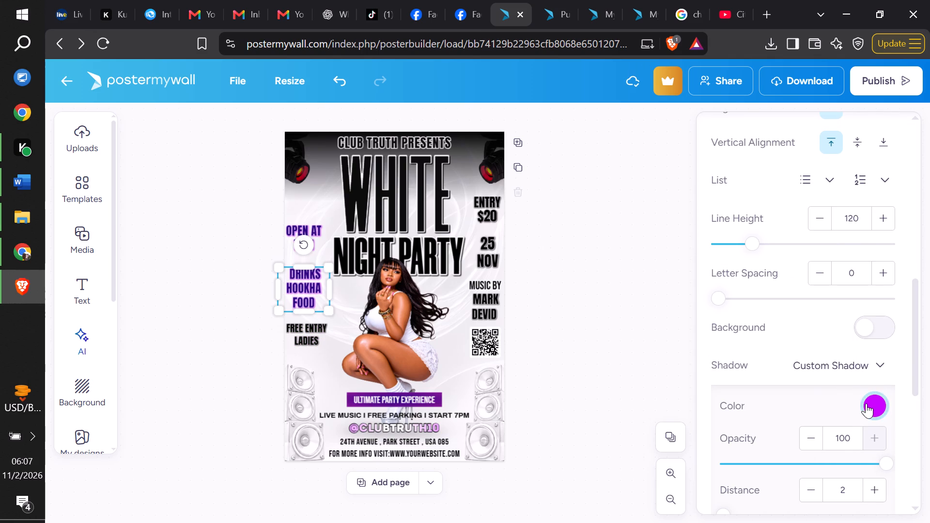
click(866, 403)
drag(840, 272, 844, 363)
click(652, 452)
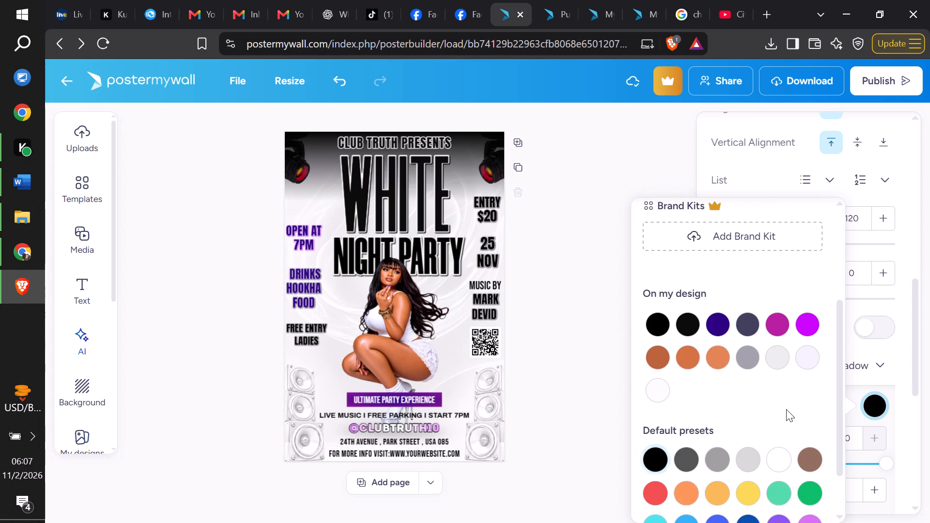
drag(910, 348, 914, 289)
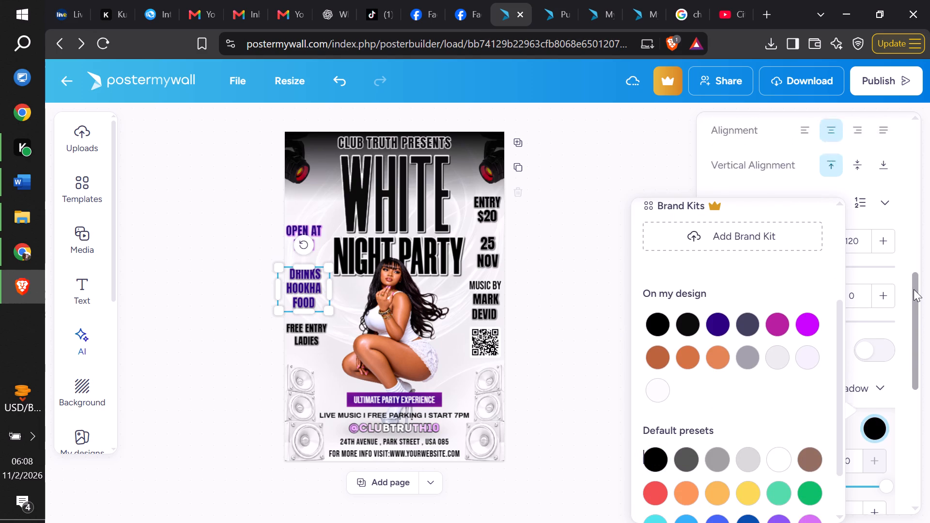
drag(914, 289, 916, 245)
click(883, 295)
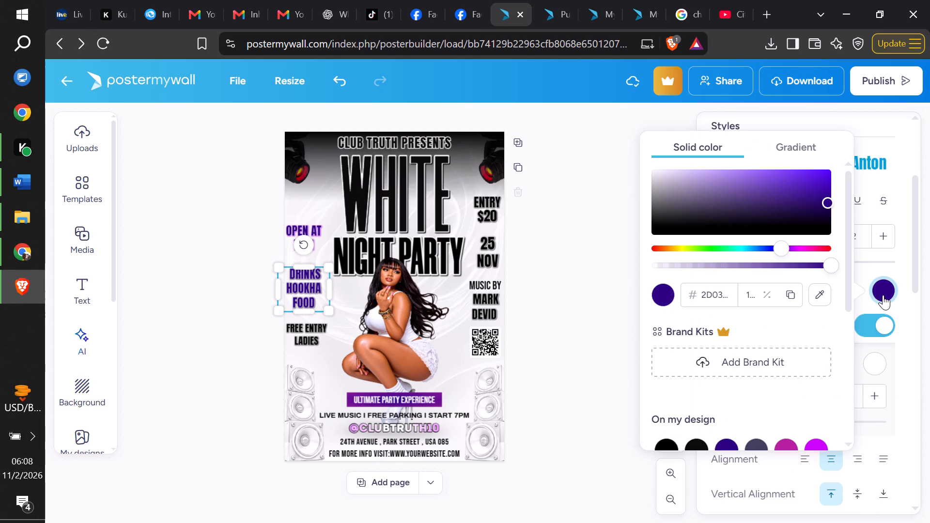
drag(843, 303, 847, 330)
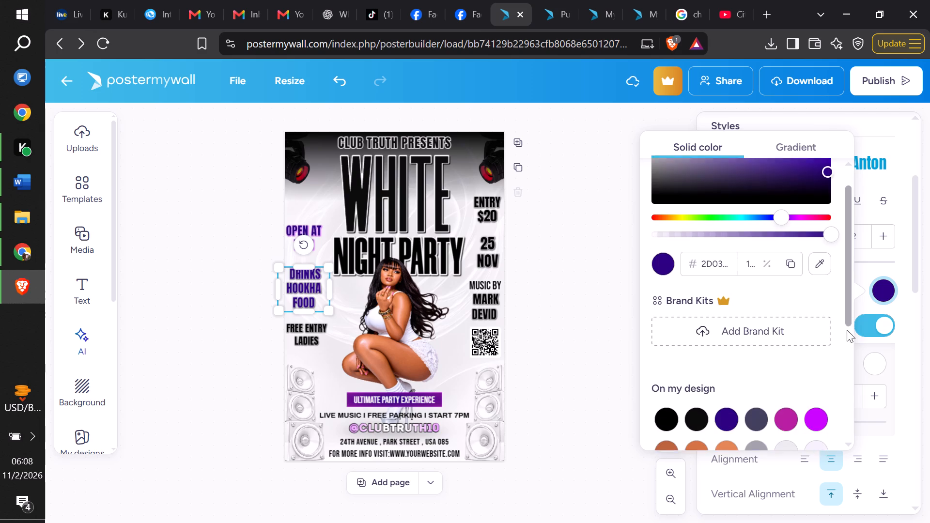
drag(847, 330, 856, 409)
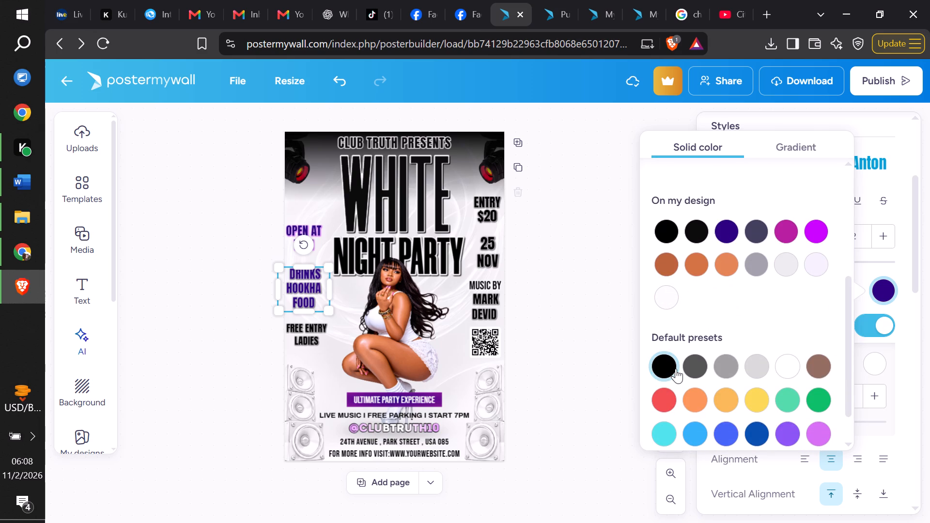
click(676, 369)
Recolour the OPEN AT 7PM text black, covering both its text colour and its custom shadow colour.
click(311, 238)
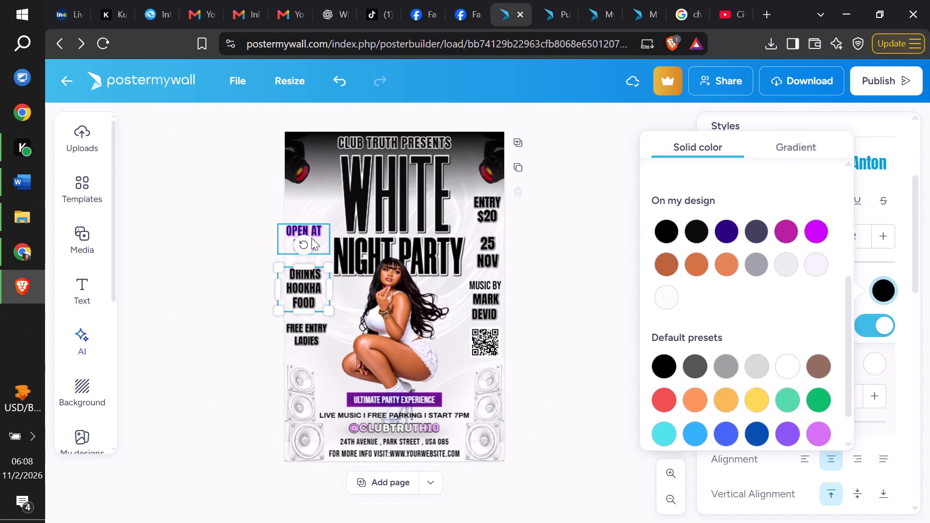
click(882, 287)
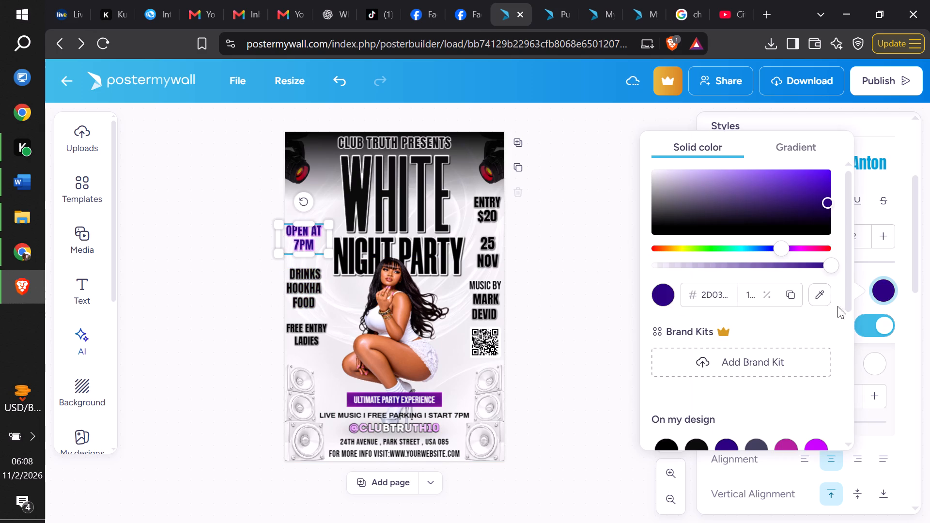
drag(849, 235, 850, 315)
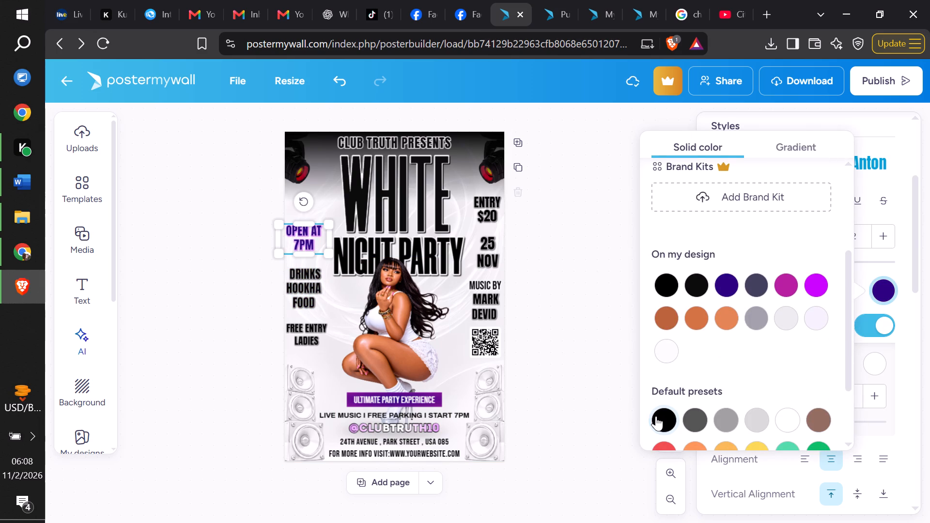
click(656, 416)
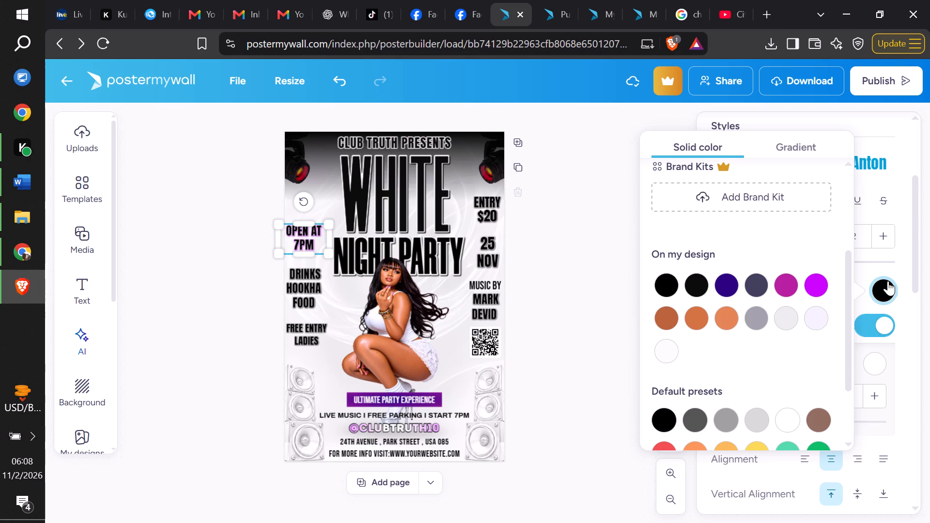
drag(910, 274, 921, 326)
drag(913, 305, 914, 346)
click(870, 431)
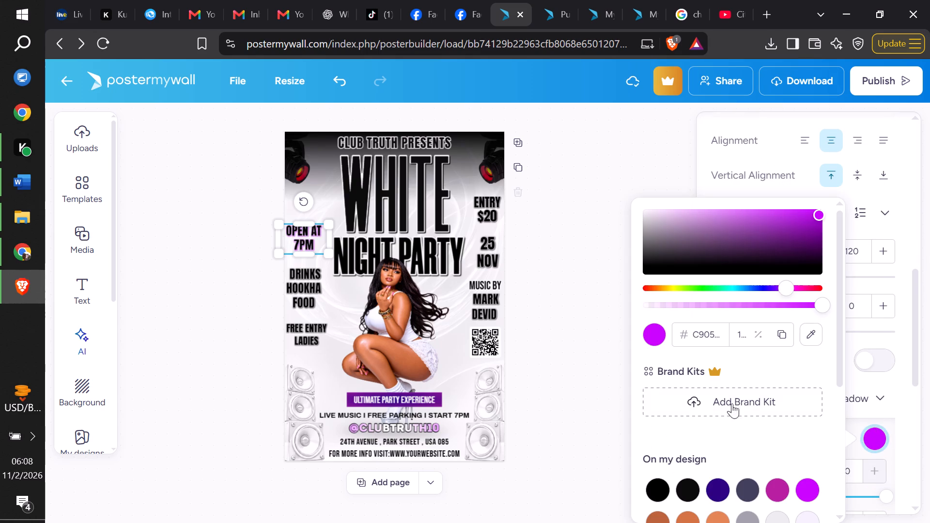
drag(836, 326, 844, 397)
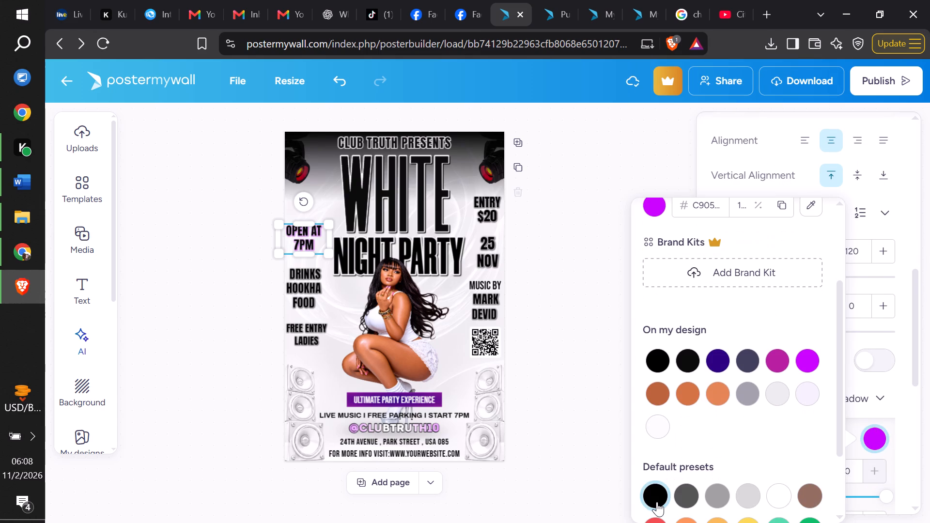
click(657, 501)
click(402, 432)
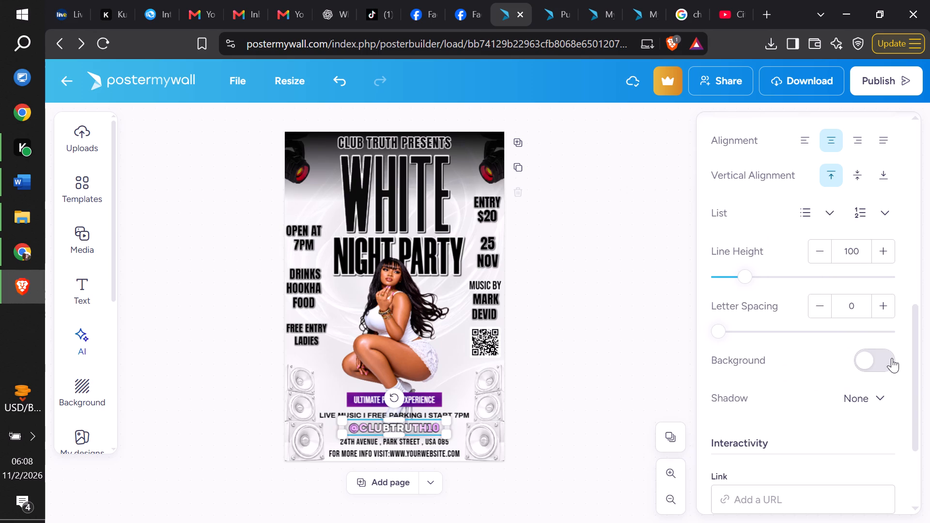
drag(914, 347, 929, 417)
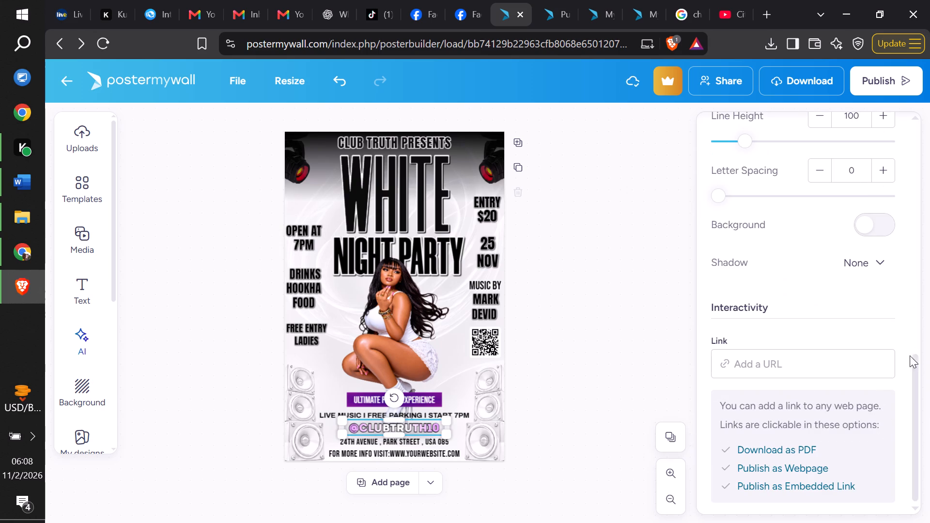
drag(918, 373, 923, 264)
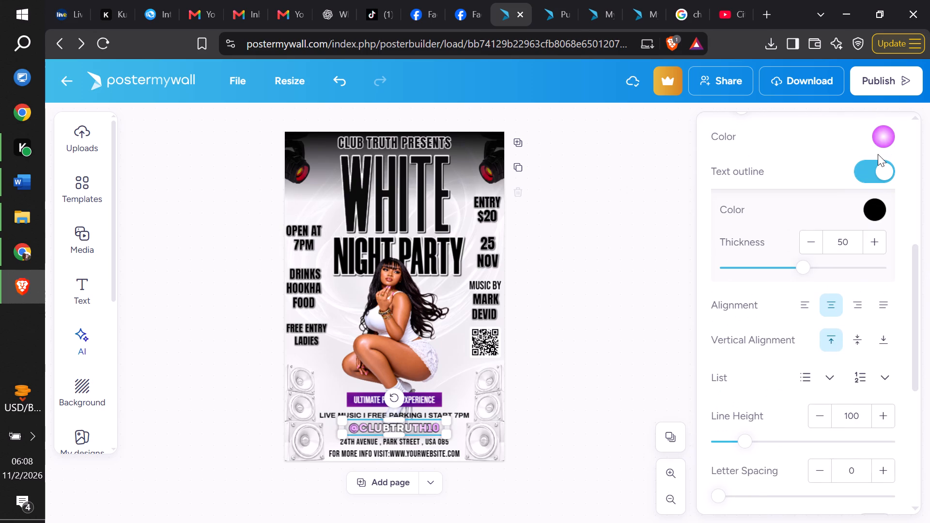
click(883, 129)
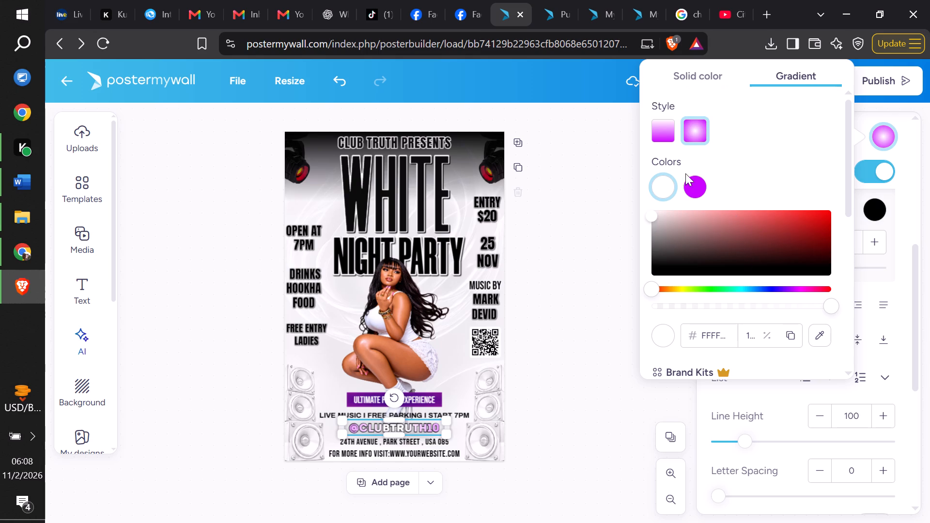
click(696, 182)
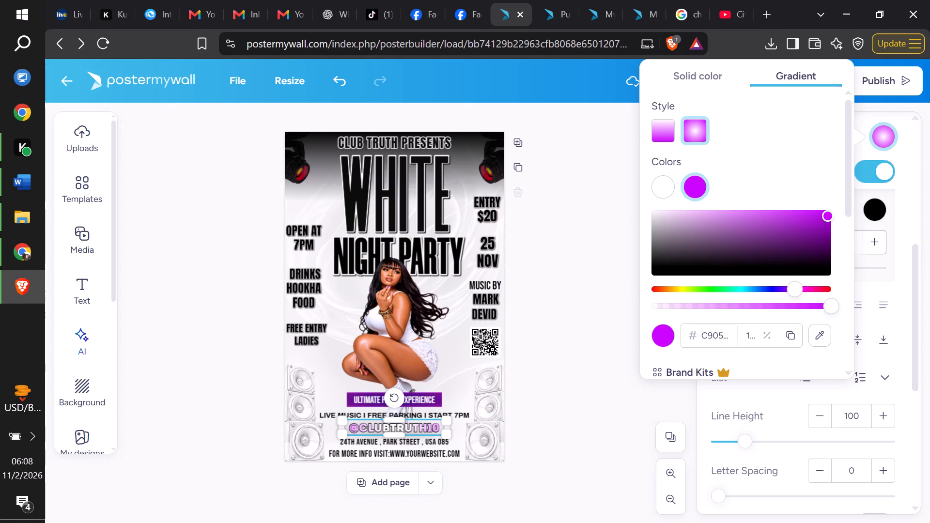
drag(847, 198, 858, 362)
click(661, 258)
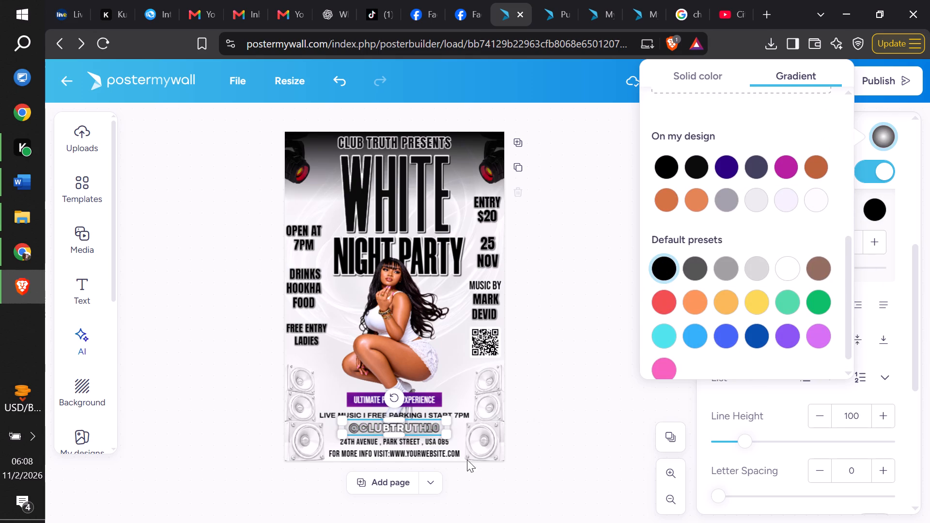
Recolour the radial gradient of the banner behind ULTIMATE PARTY EXPERIENCE, replacing dark purple with black and magenta with white.
click(434, 394)
click(876, 394)
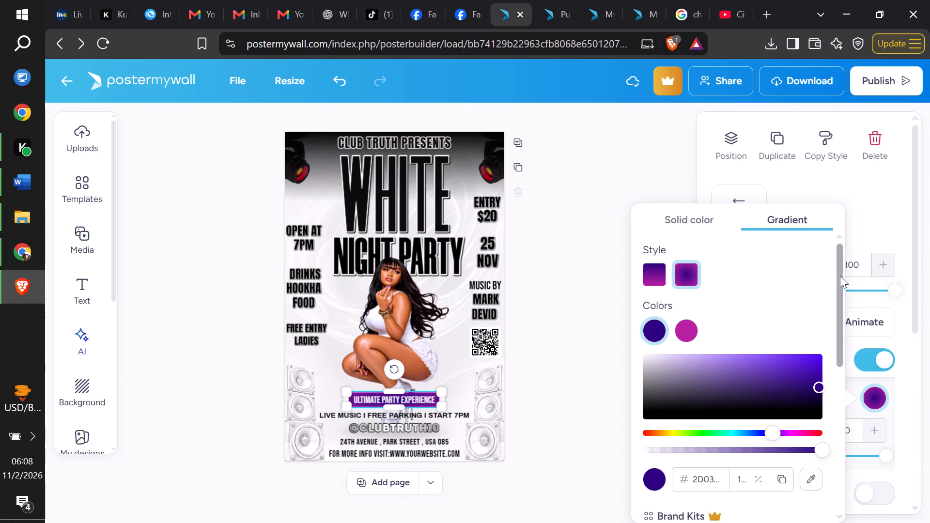
drag(840, 276, 852, 354)
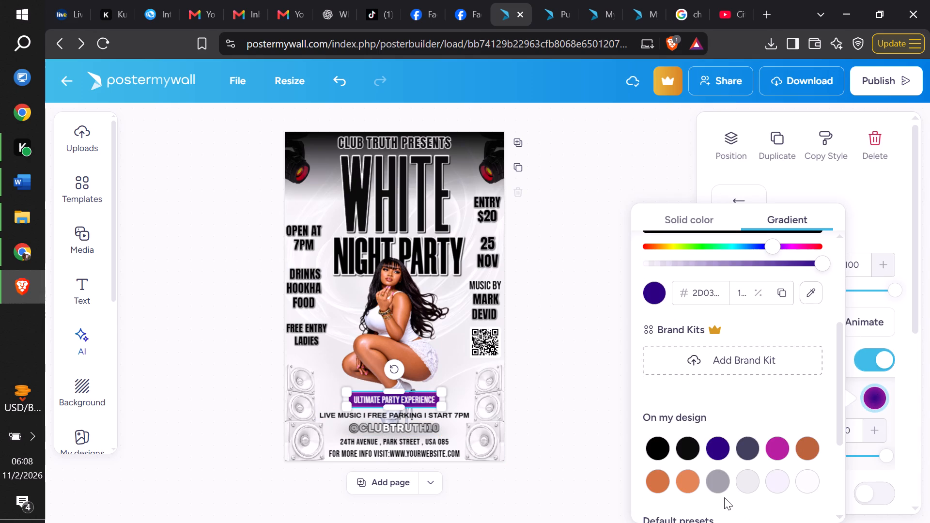
click(657, 448)
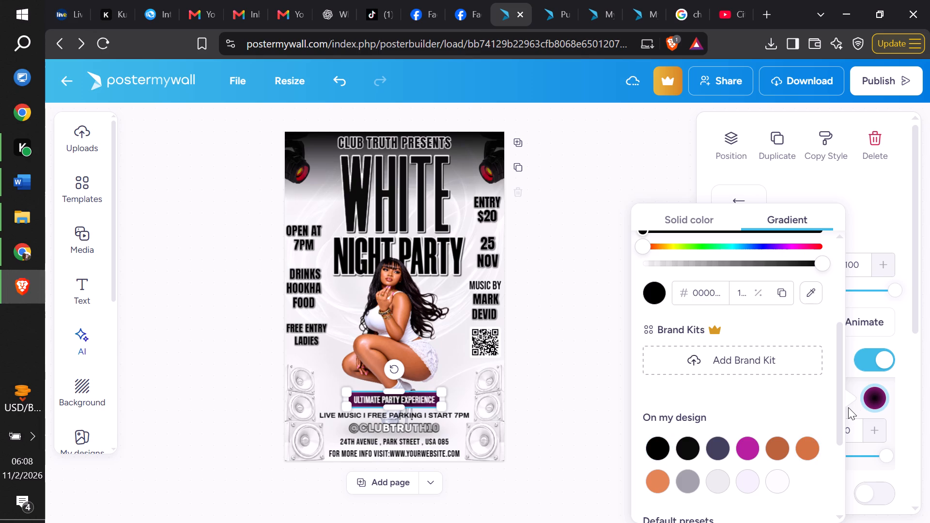
drag(842, 406, 836, 293)
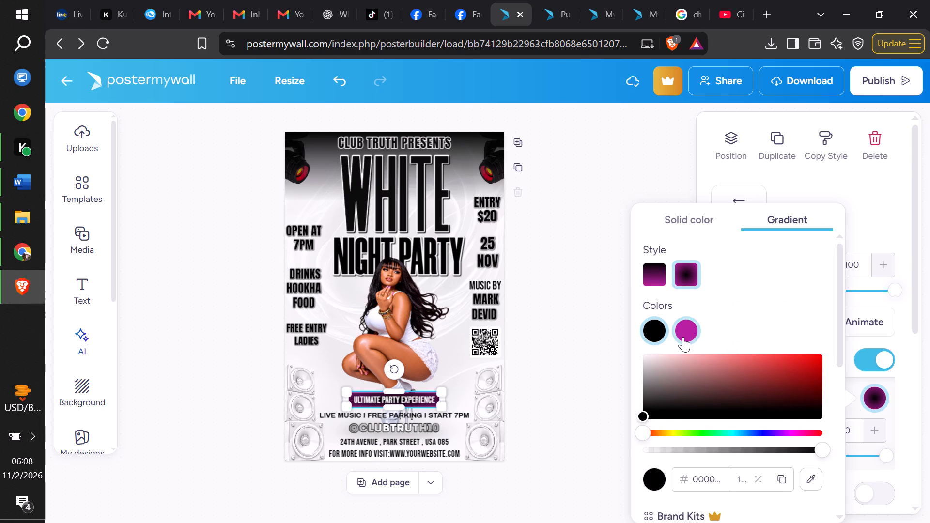
click(683, 337)
drag(840, 286, 853, 415)
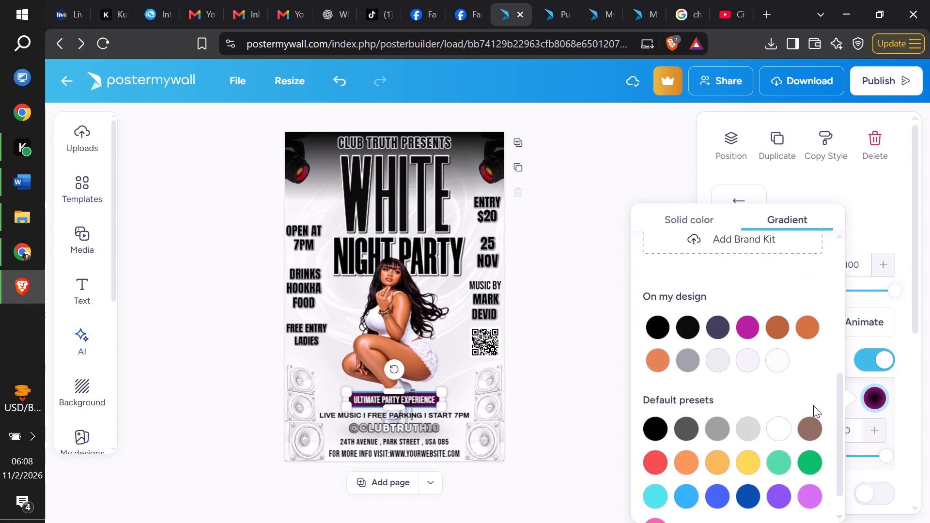
click(783, 431)
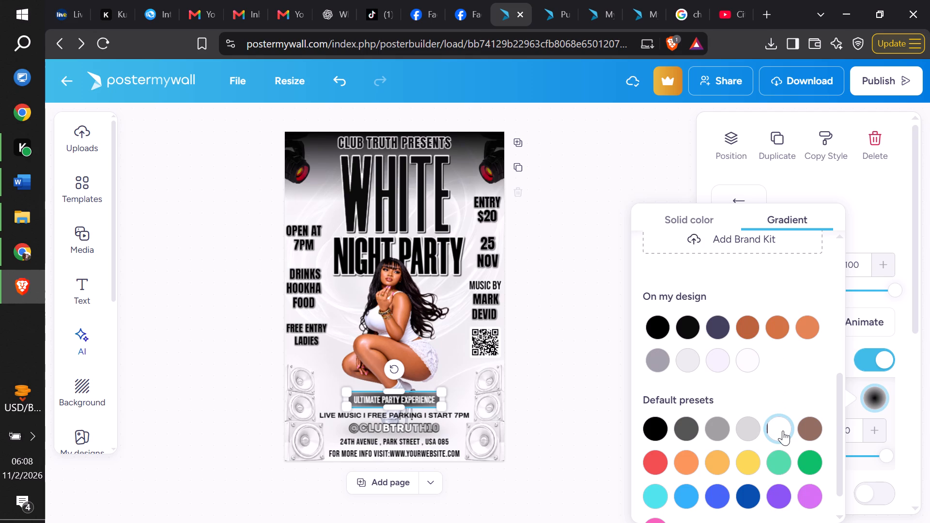
click(572, 453)
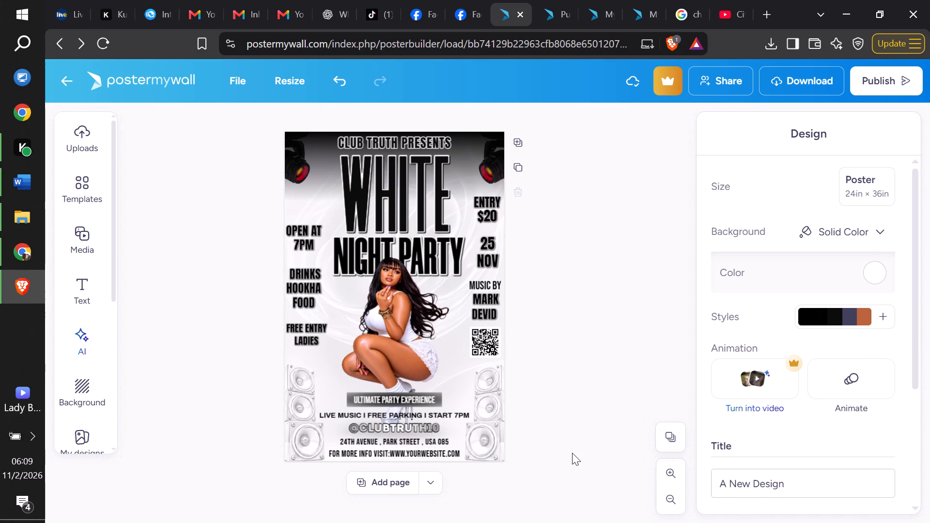
Remove the word NIGHT from the NIGHT PARTY title text, leaving only PARTY.
click(374, 254)
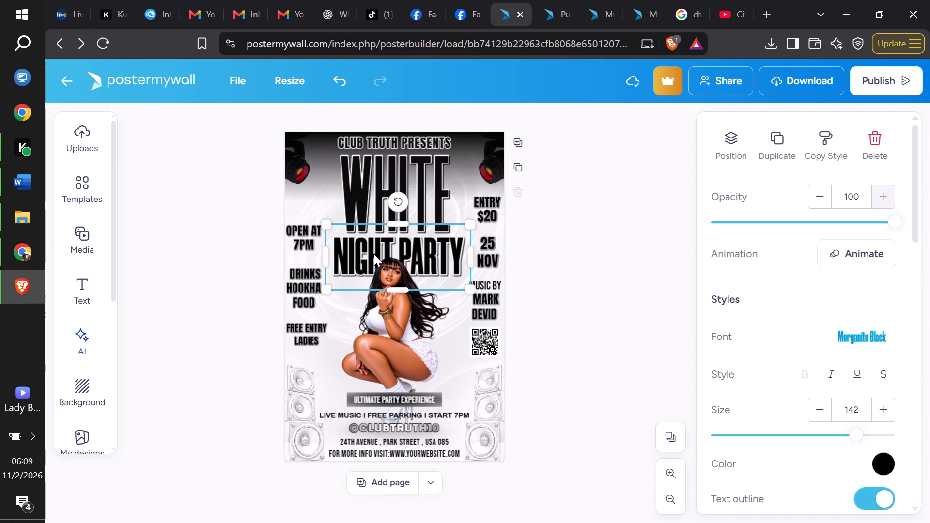
click(374, 254)
click(394, 241)
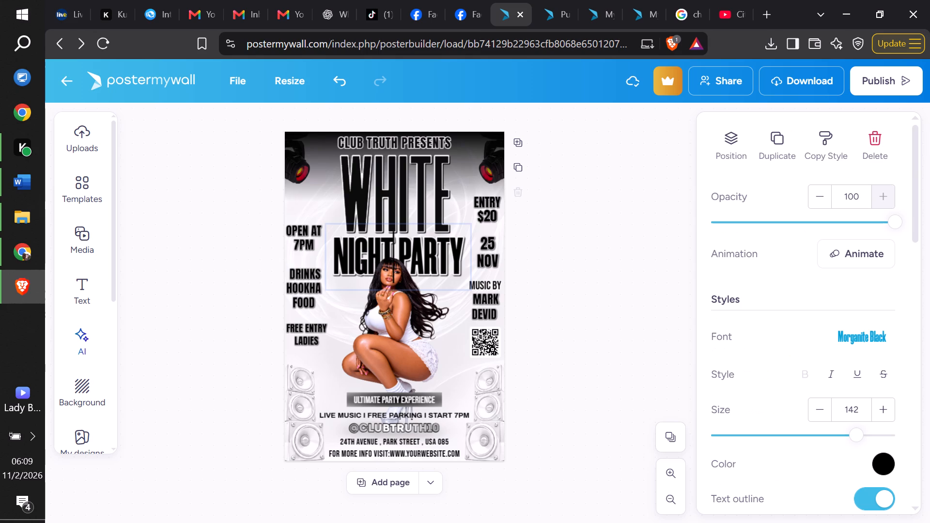
key(BackSpace)
key(BackSpace)
key(BackSpace)
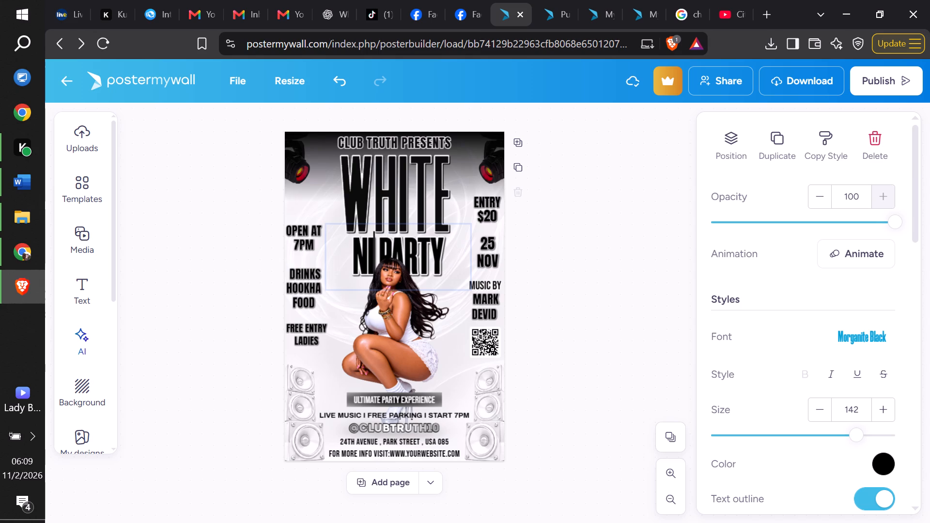
key(BackSpace)
key(BackSpace)
key(BackSpace)
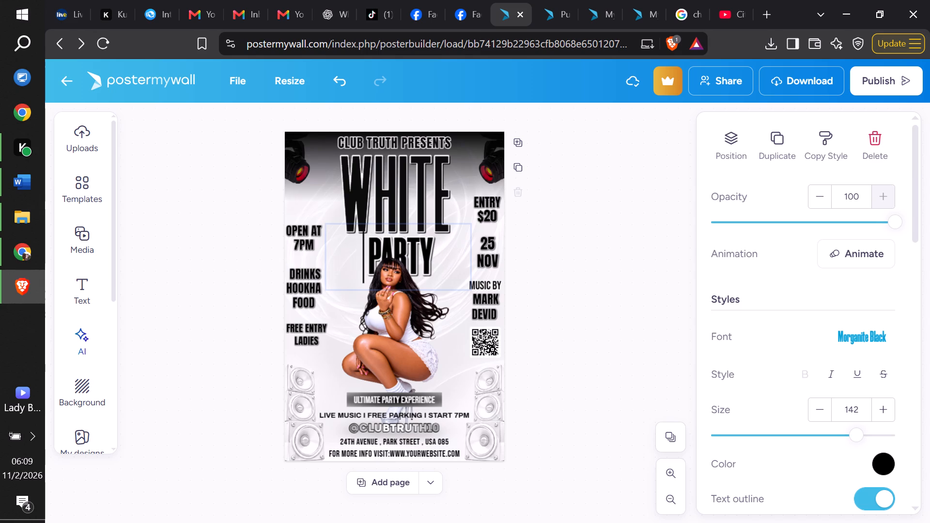
click(553, 257)
Move the PARTY text to the right so it sits under the end of WHITE, beside the woman's head.
drag(422, 244, 437, 244)
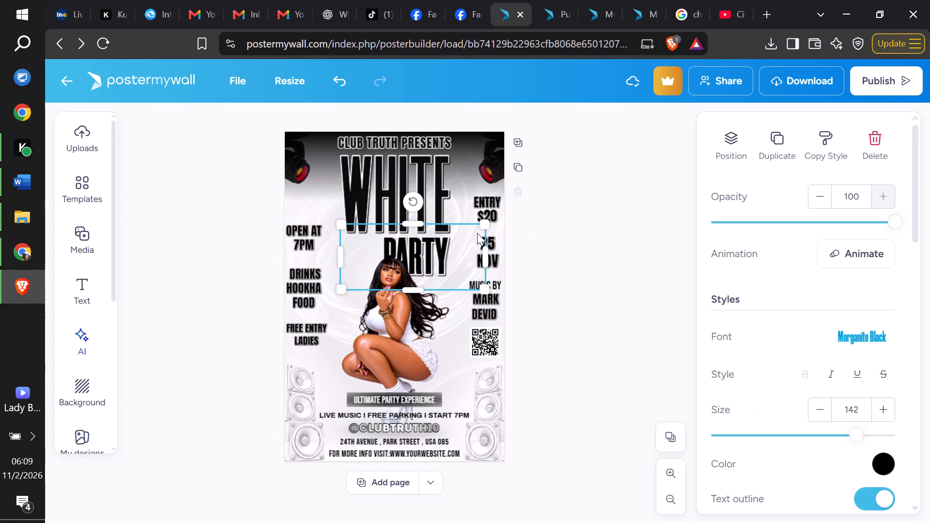
click(642, 249)
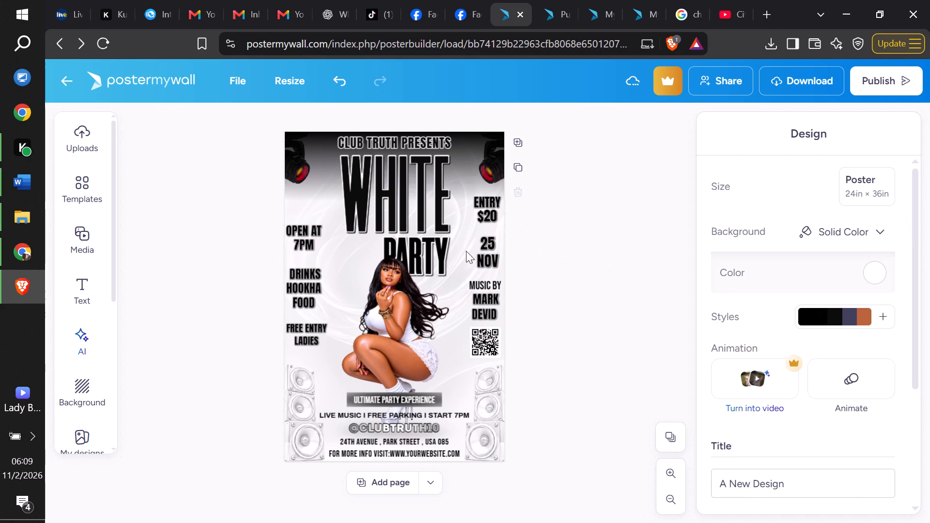
drag(441, 257, 453, 255)
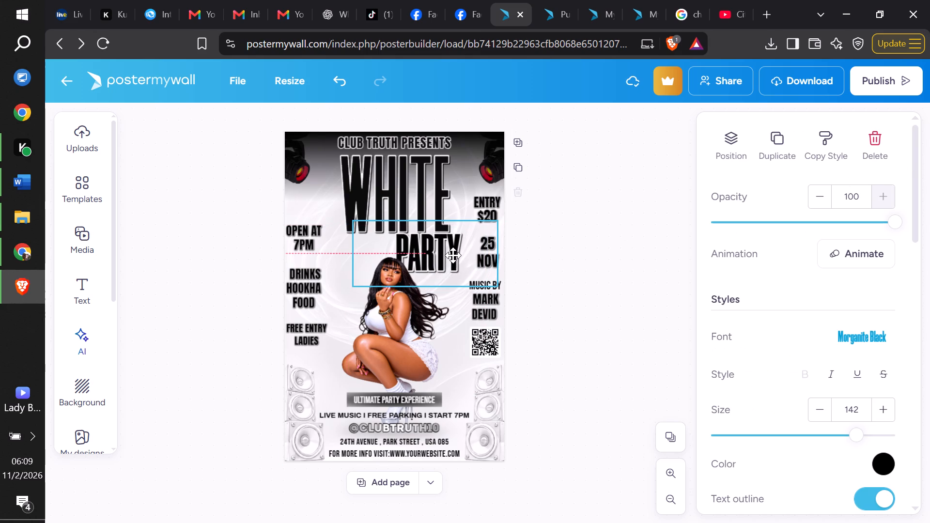
drag(453, 255, 453, 258)
click(593, 261)
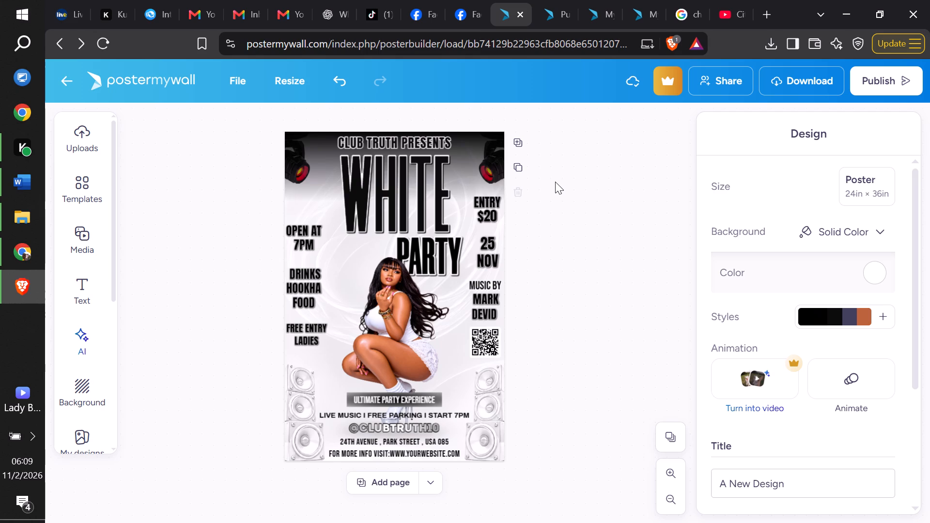
Set the CLUB TRUTH PRESENTS text colour to white and its text outline colour to black.
click(414, 145)
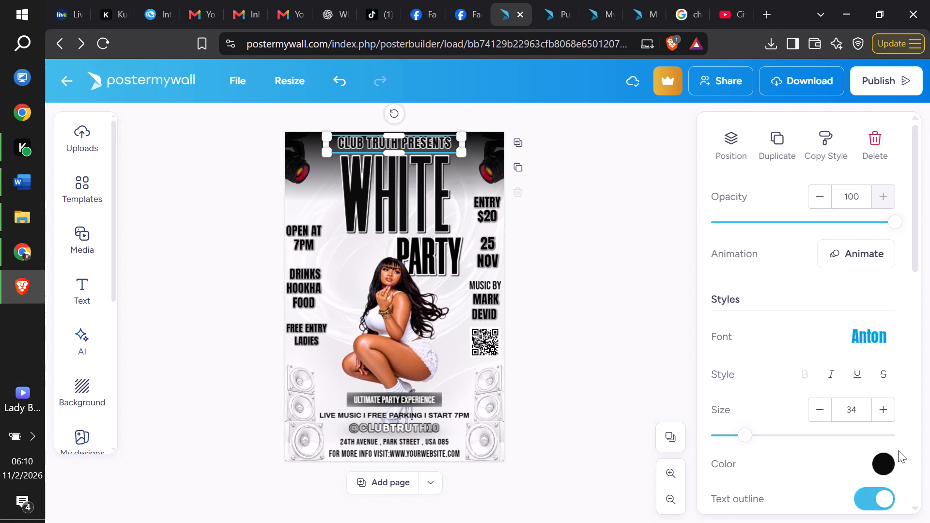
click(883, 460)
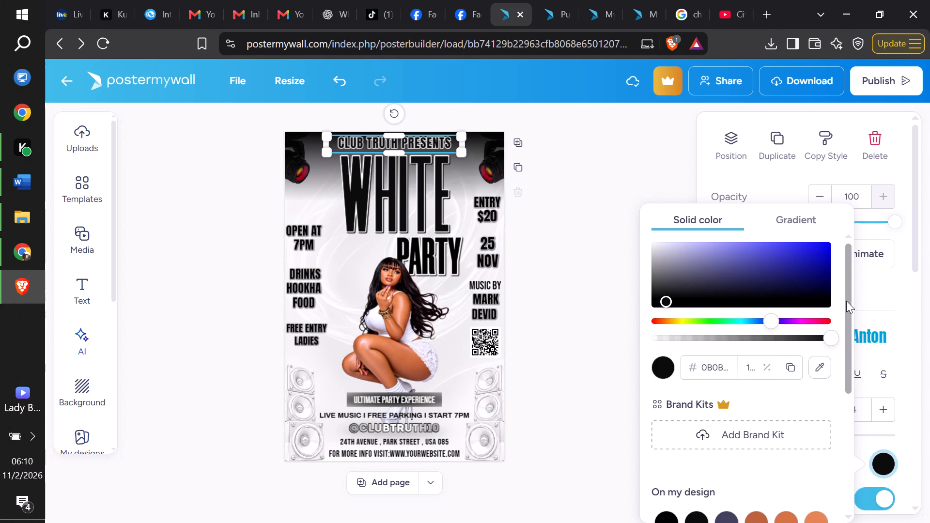
drag(846, 301, 860, 496)
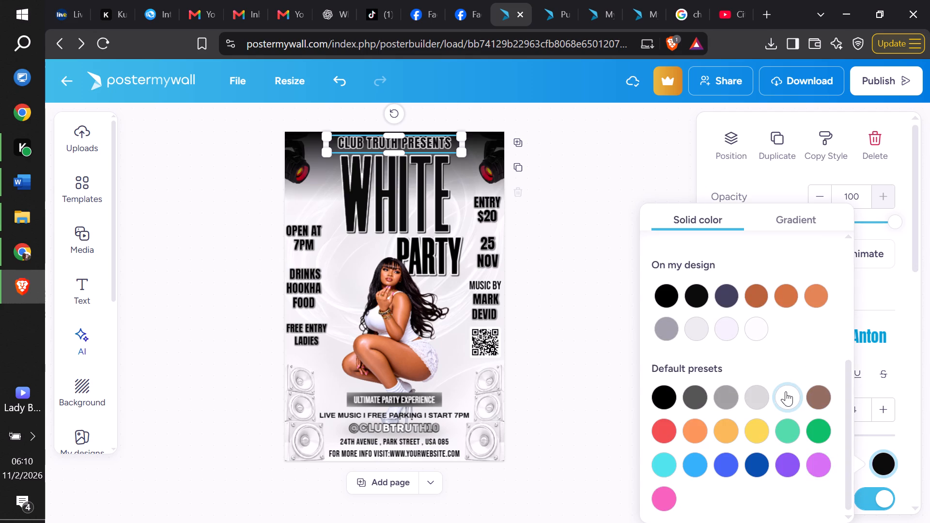
click(786, 391)
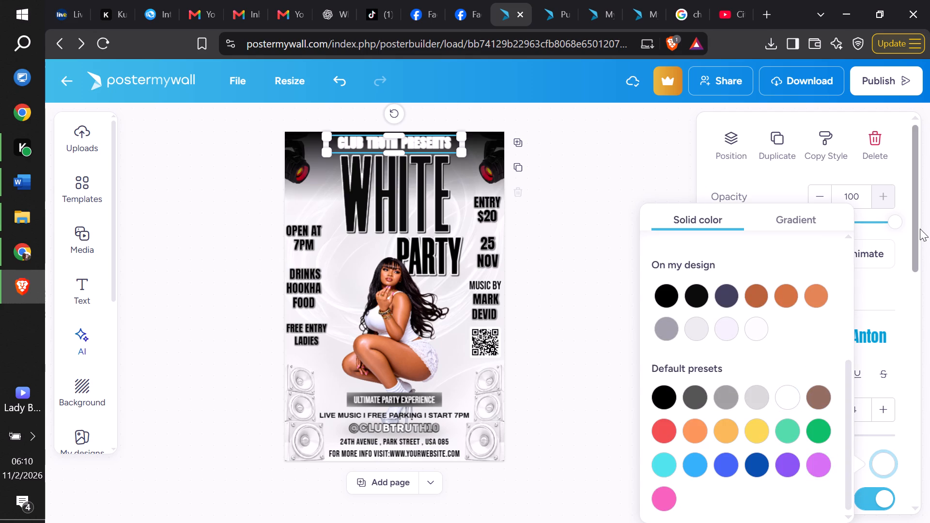
drag(917, 229, 925, 268)
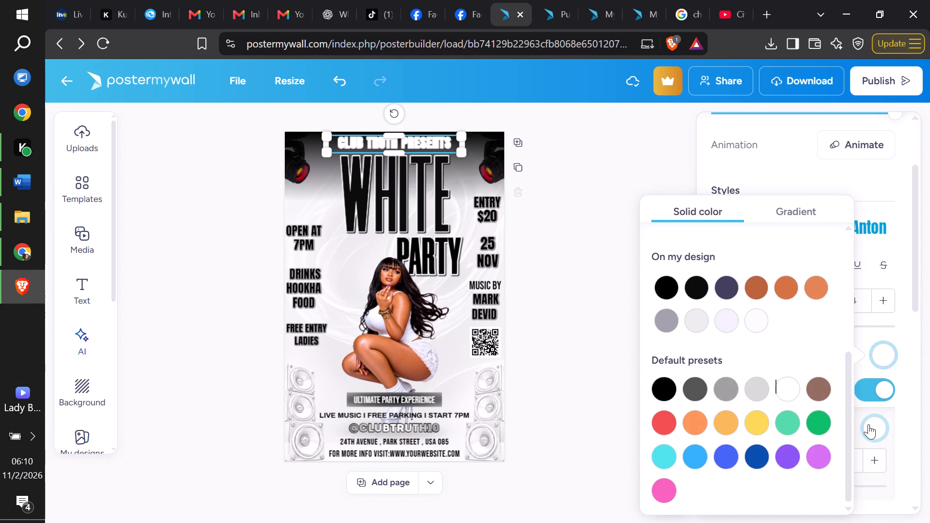
click(868, 424)
drag(839, 327, 852, 449)
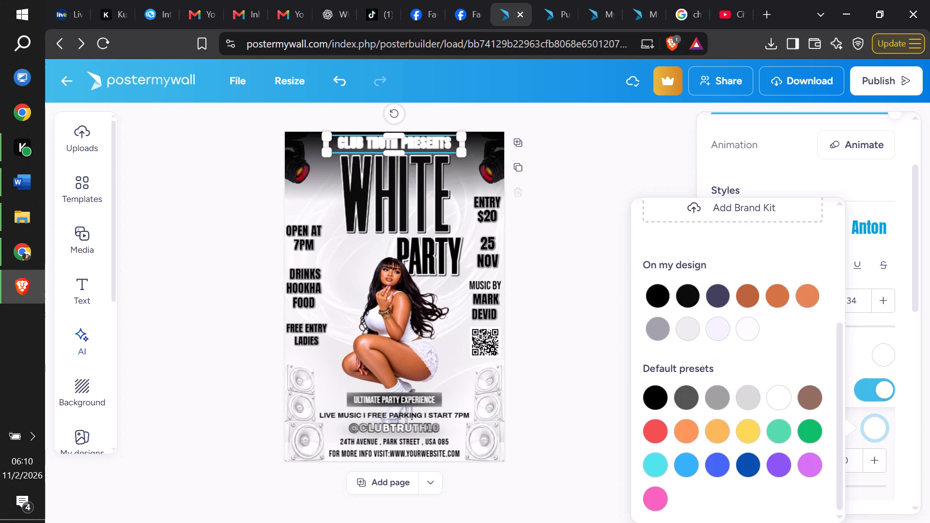
click(659, 396)
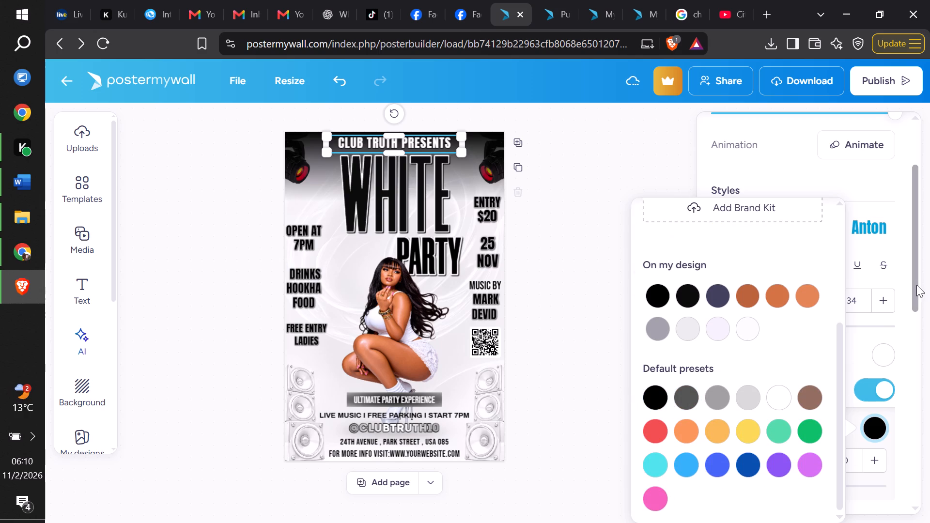
Reduce the text outline thickness of CLUB TRUTH PRESENTS to about 9.
drag(918, 284, 929, 381)
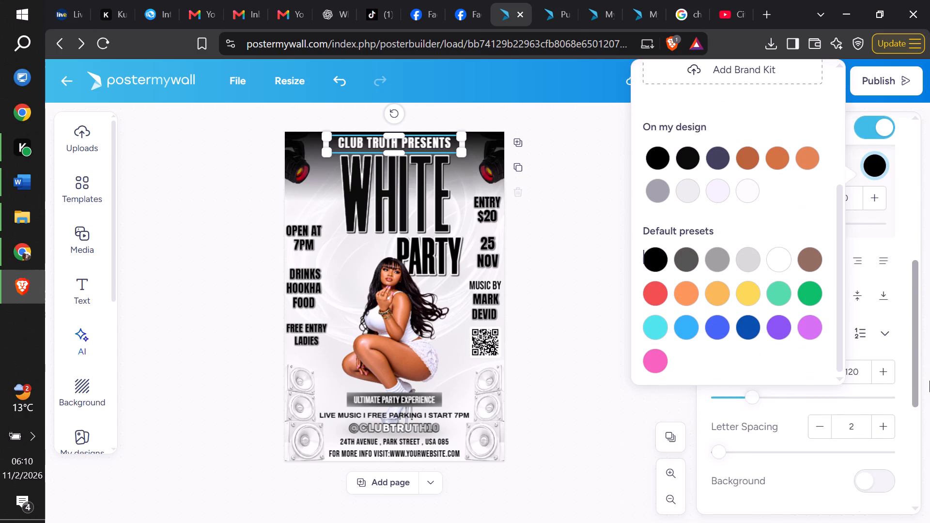
drag(929, 381, 929, 418)
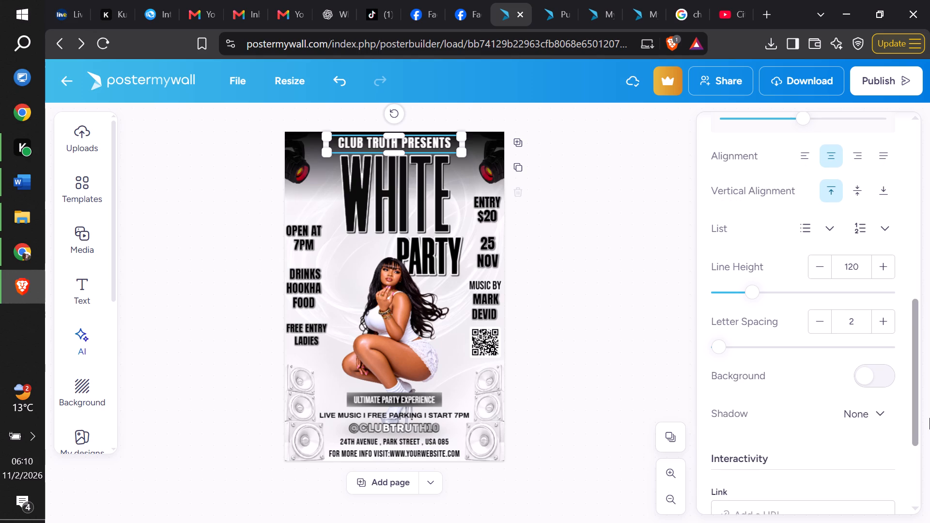
drag(929, 418, 929, 402)
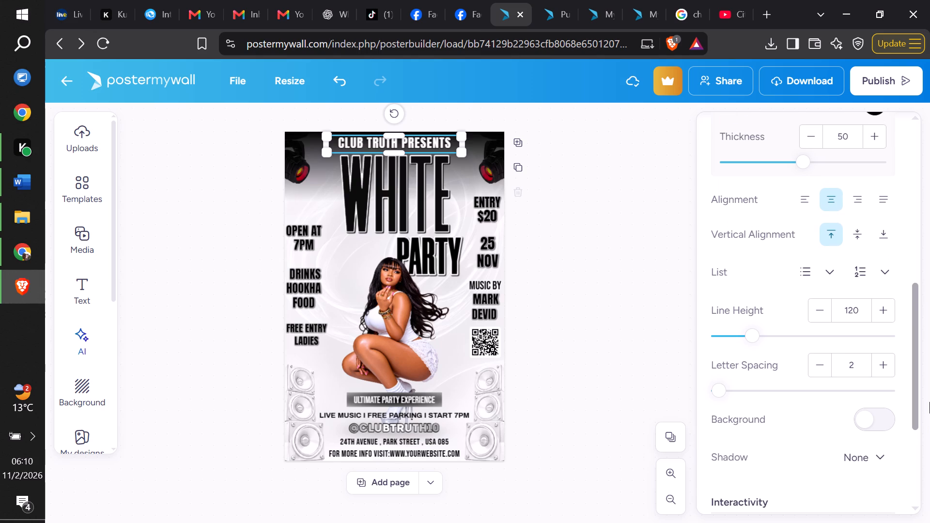
drag(929, 402, 928, 337)
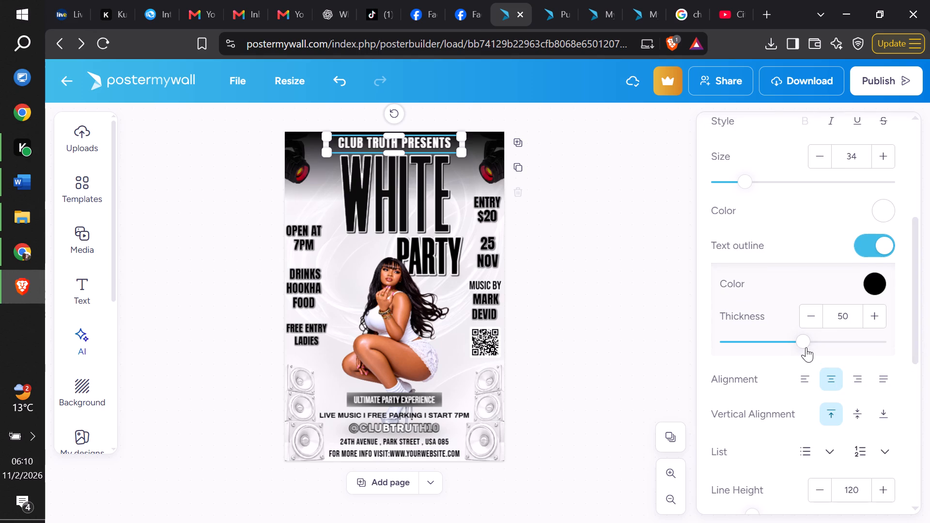
drag(806, 343, 749, 342)
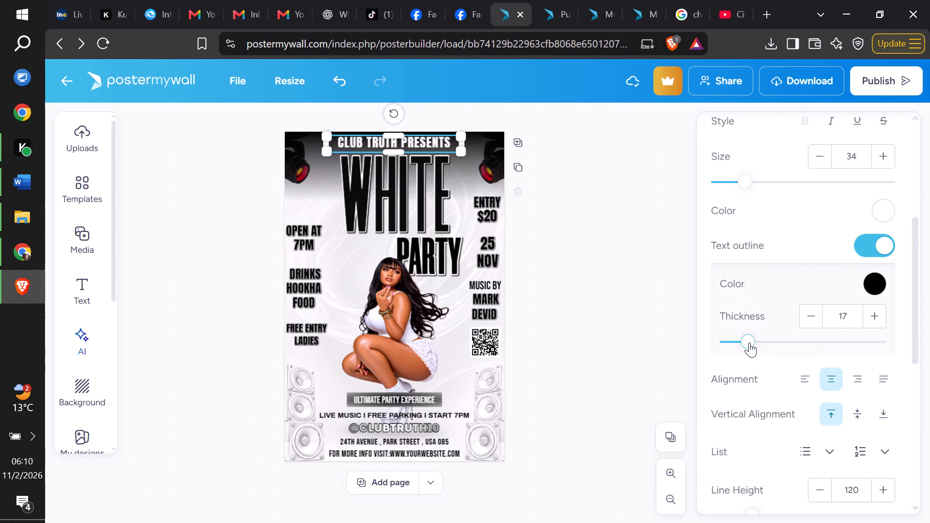
drag(749, 342, 743, 342)
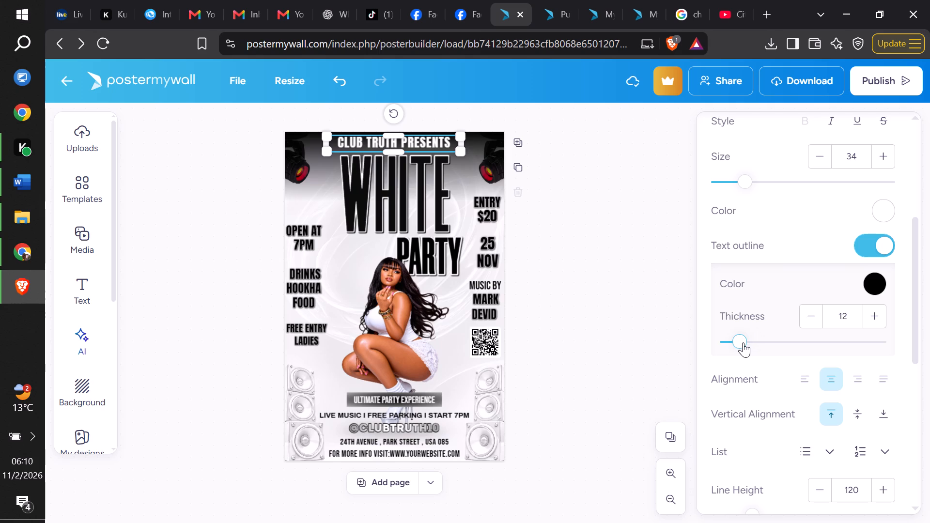
drag(743, 342, 736, 344)
drag(736, 344, 738, 344)
drag(738, 344, 739, 344)
click(564, 337)
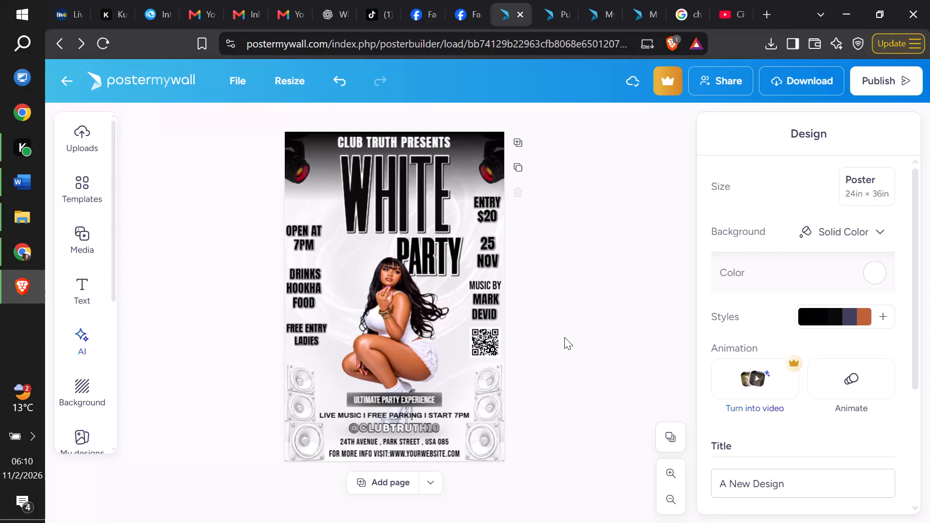
Open the White Typographic Ladies Night design from My designs in the other browser tab.
click(552, 0)
click(600, 0)
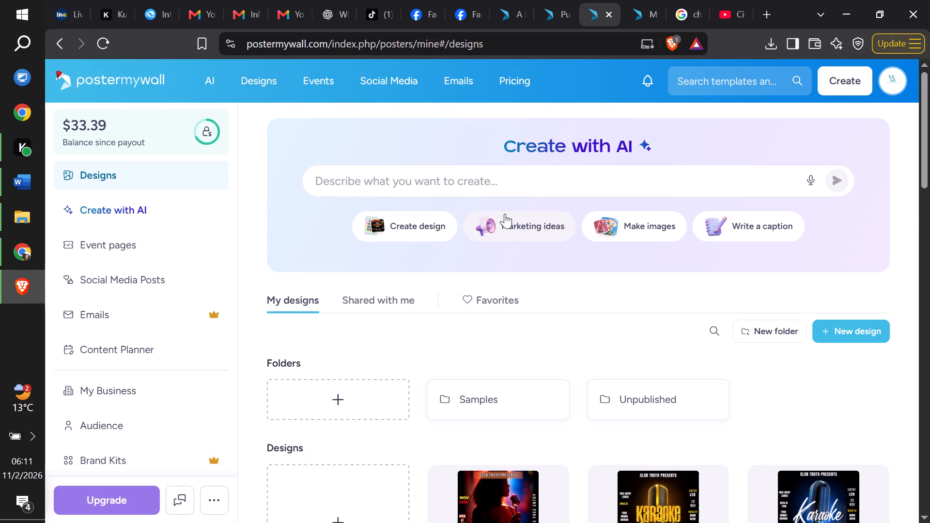
drag(929, 168, 929, 221)
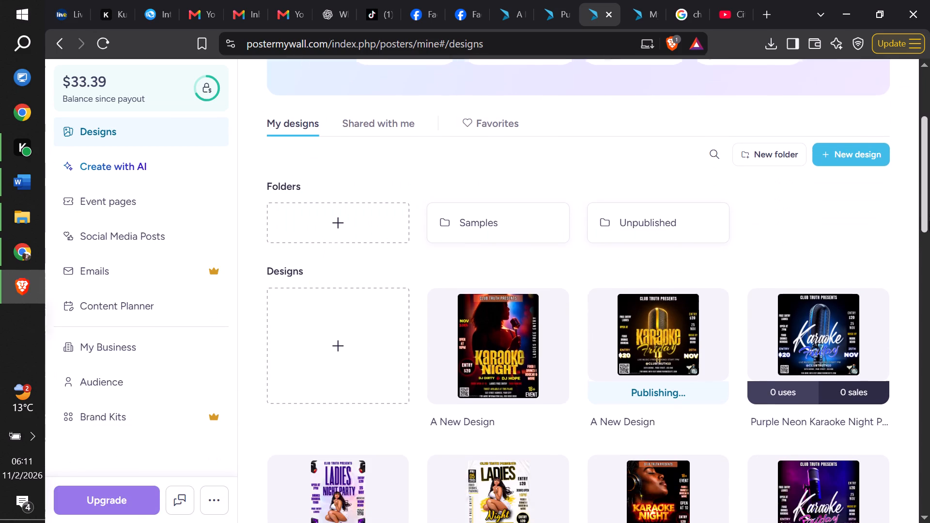
drag(929, 221, 929, 233)
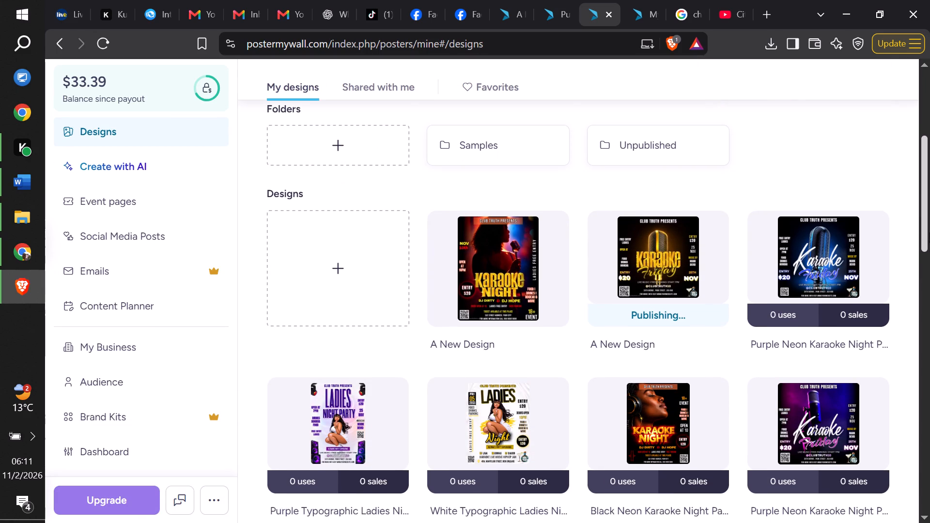
drag(929, 233, 929, 238)
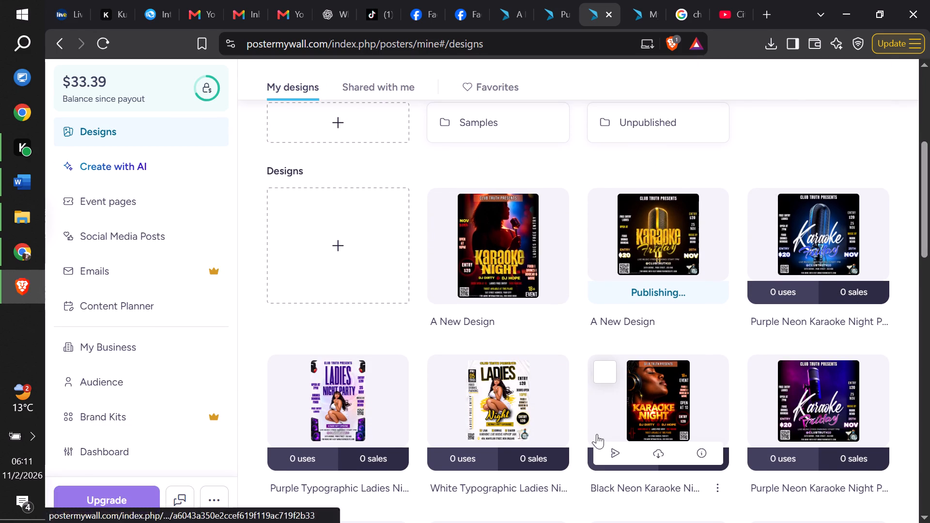
click(563, 424)
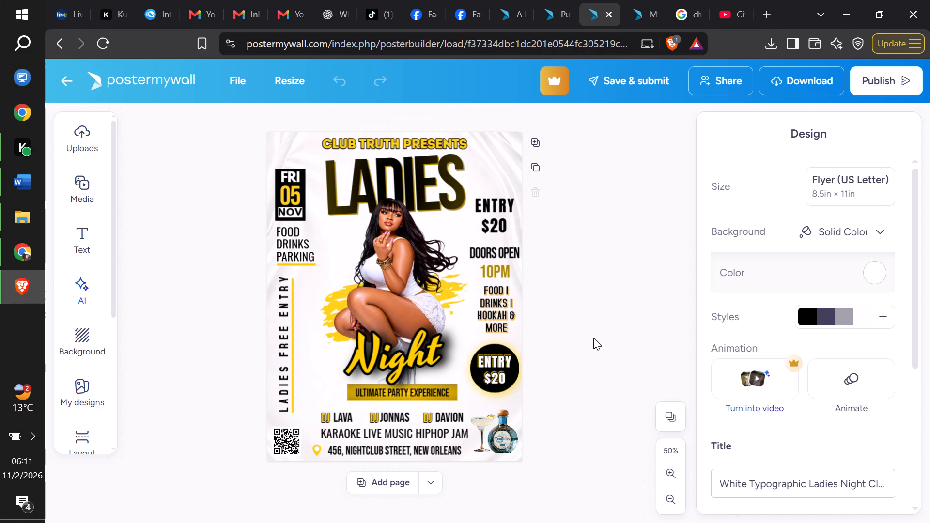
Copy the yellow Night script text from the Ladies Night flyer and paste it into the WHITE PARTY poster.
right_click(427, 362)
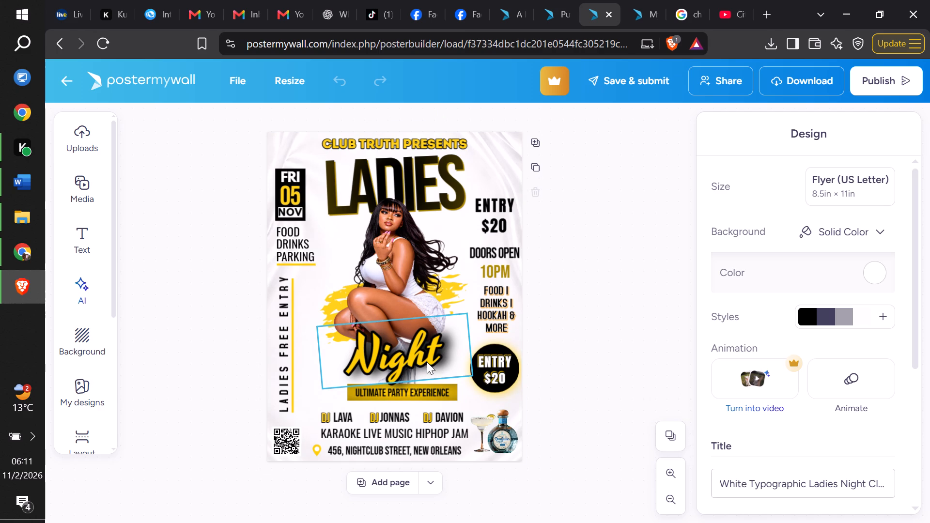
click(512, 277)
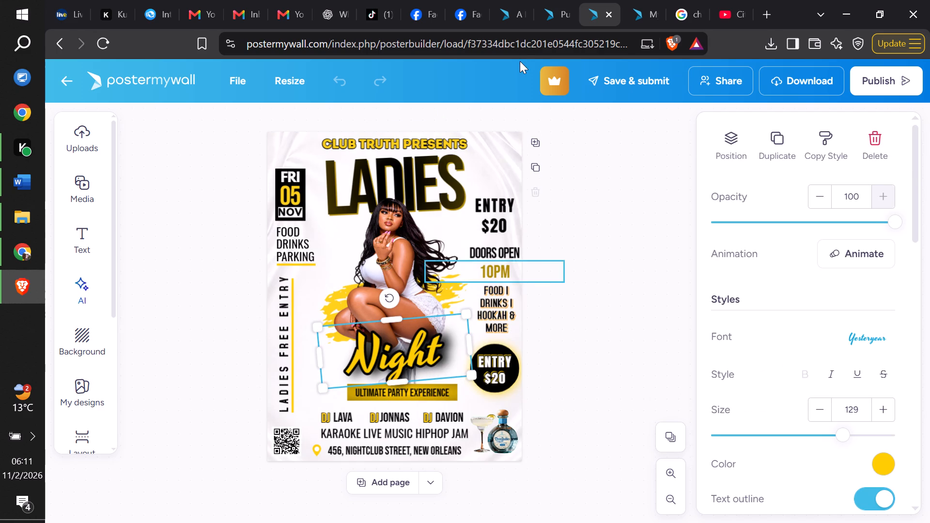
click(510, 3)
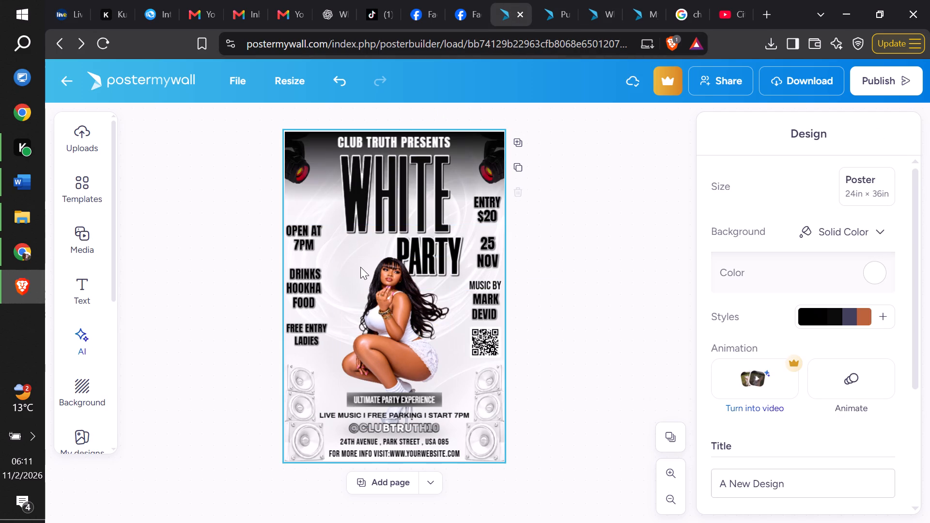
key(ctrl+v)
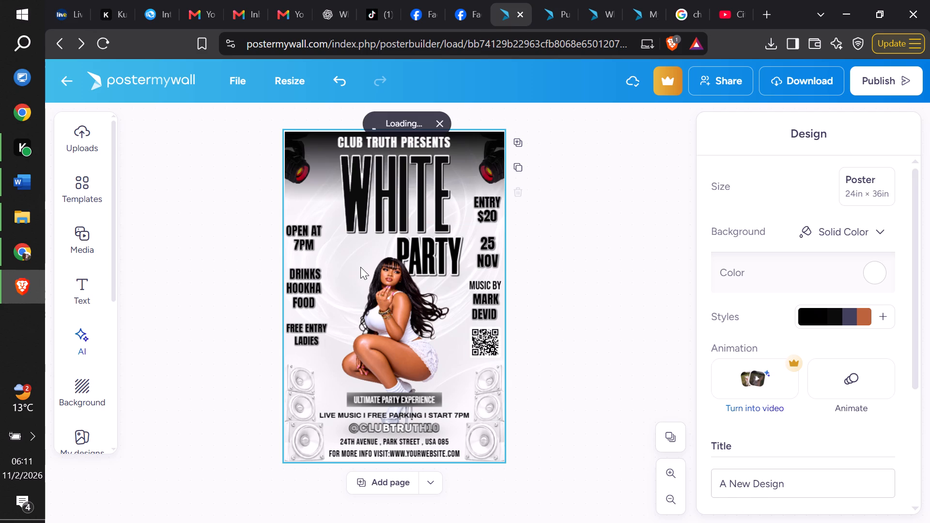
Place the pasted Night text below WHITE, just before PARTY, and shrink it to a font size of about 88.
drag(391, 361, 364, 274)
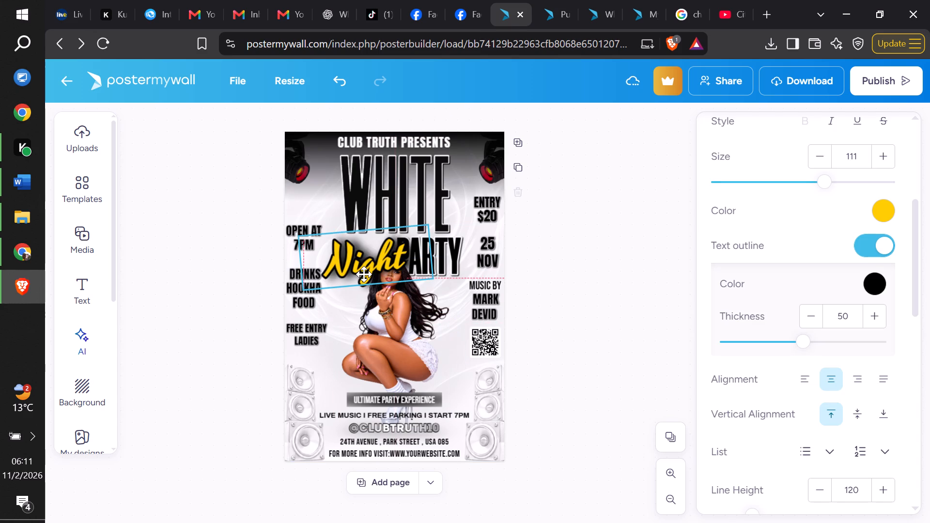
drag(364, 274, 367, 274)
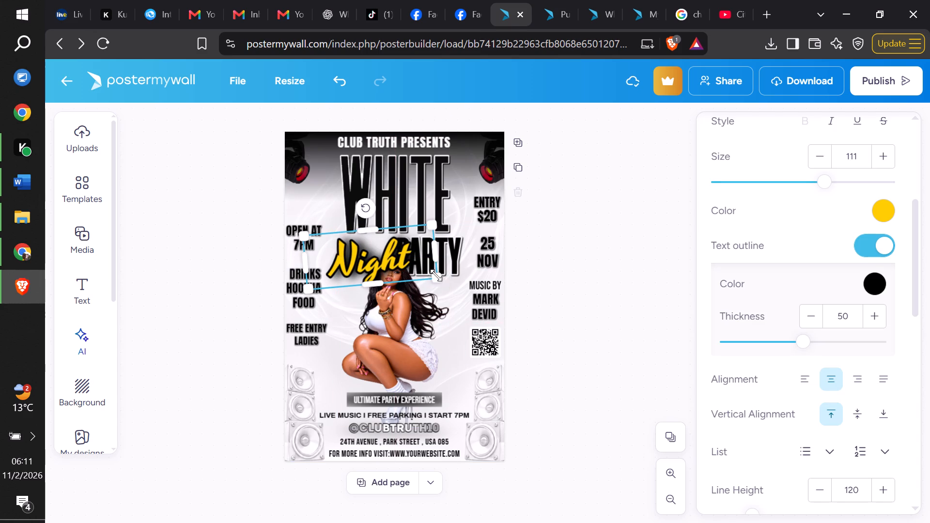
drag(438, 275, 410, 267)
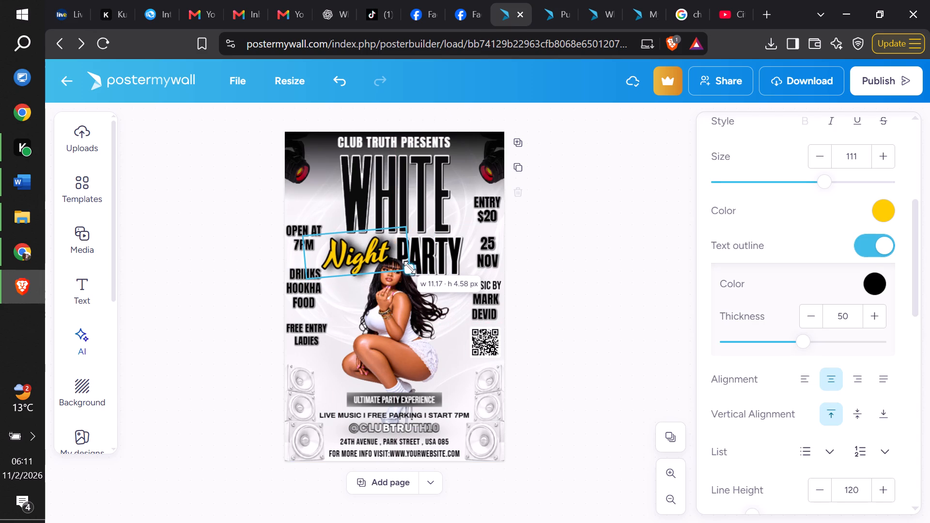
drag(410, 267, 410, 267)
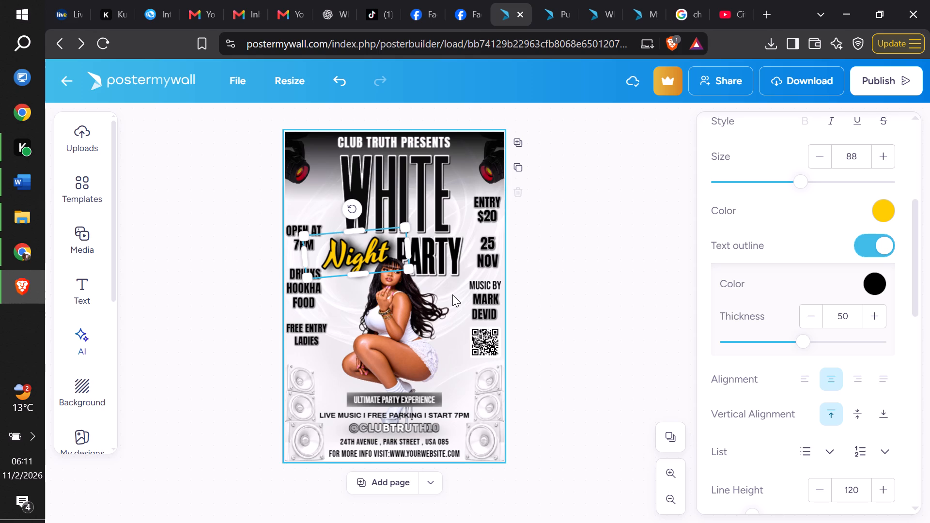
Move the woman's image up over the WHITE title, clear of the lower texts, and bring it to the top layer.
drag(429, 338, 452, 260)
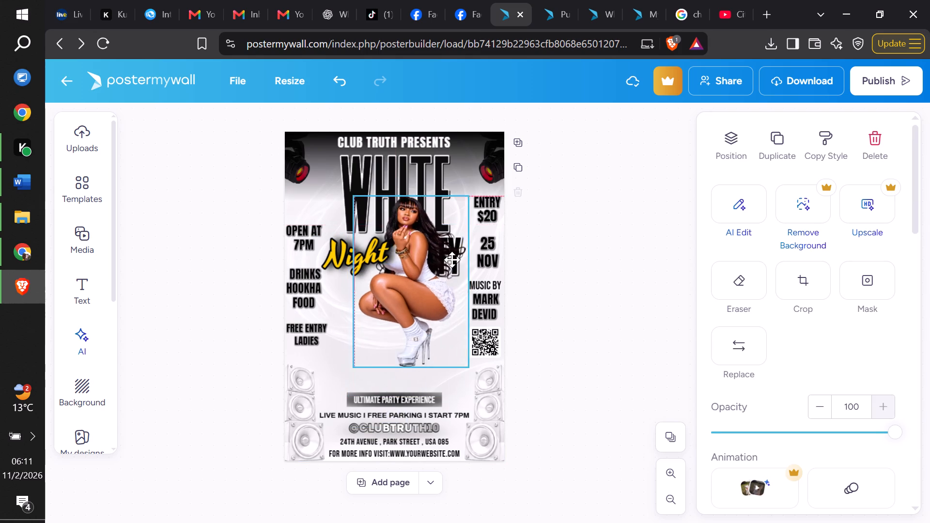
drag(452, 260, 472, 225)
click(727, 150)
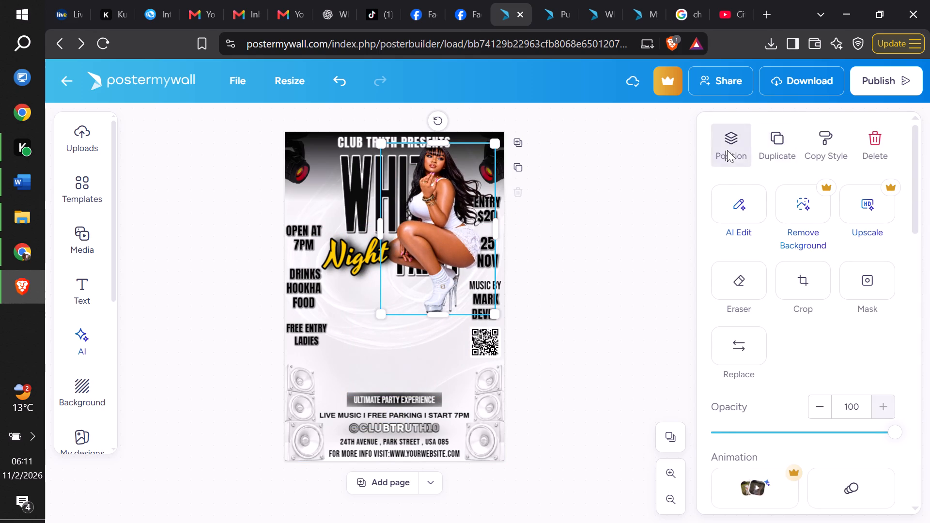
click(874, 195)
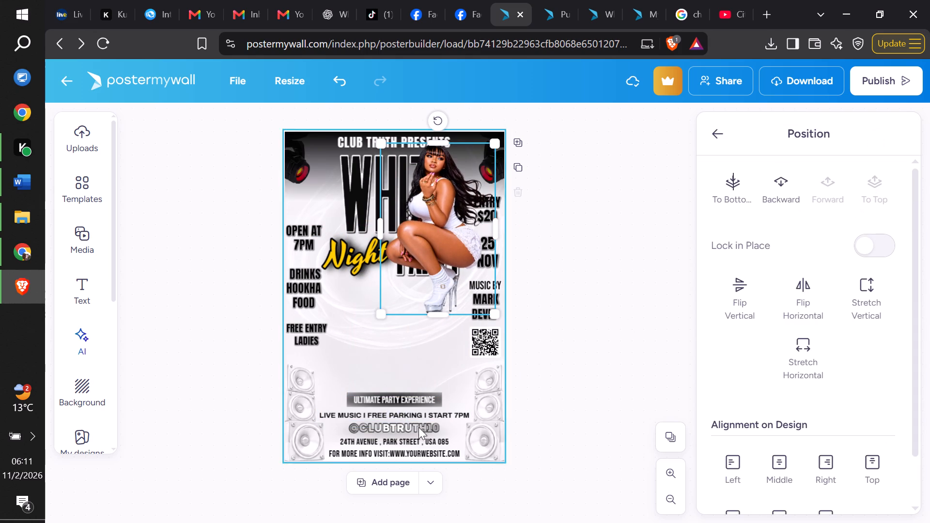
Move the ULTIMATE PARTY EXPERIENCE text up off its black gradient bar, and bring first the bar and then the text to the top layer.
drag(404, 400, 408, 369)
click(407, 395)
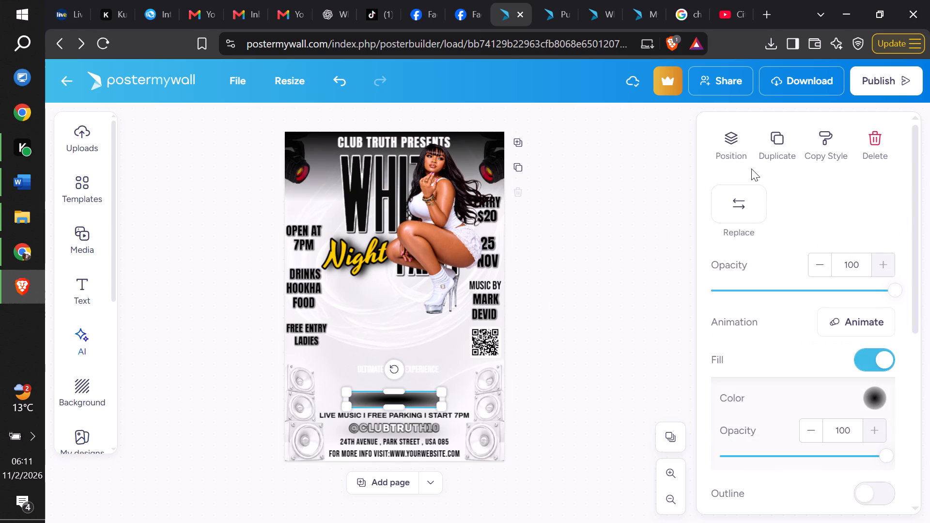
click(740, 156)
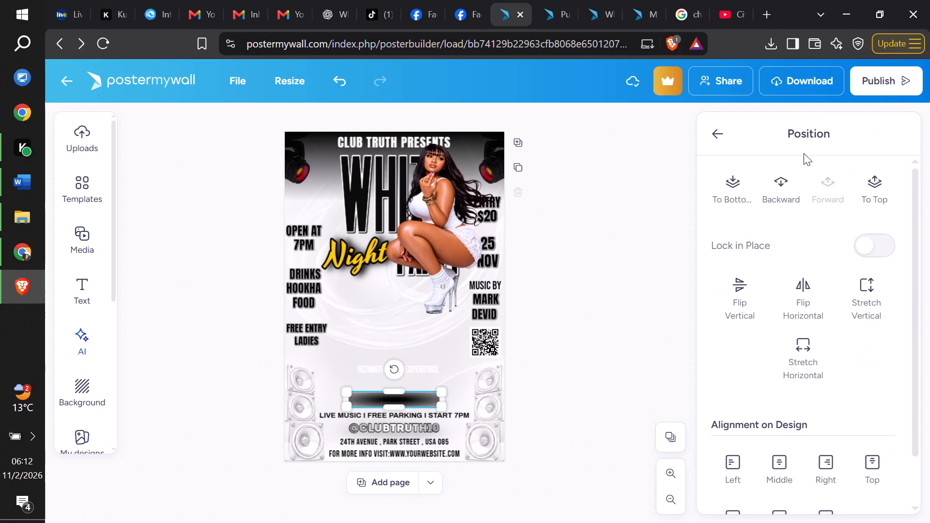
click(860, 190)
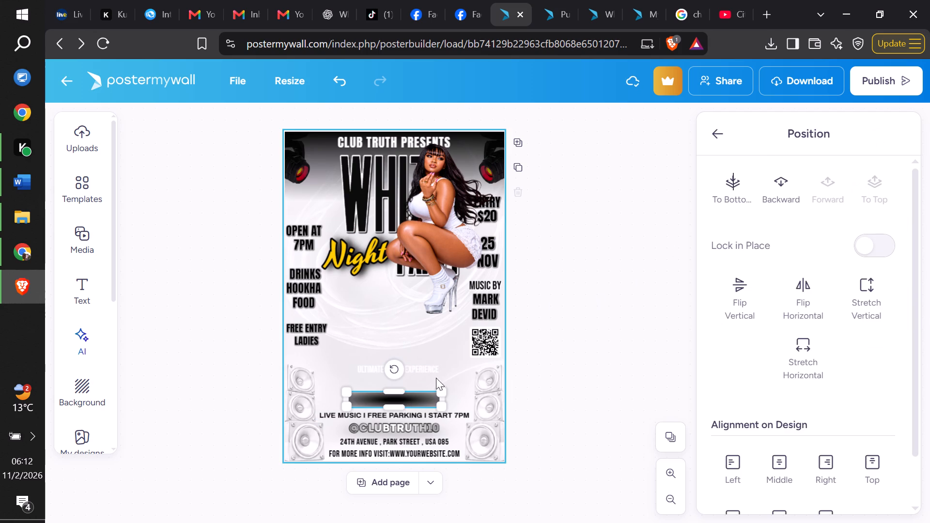
click(429, 370)
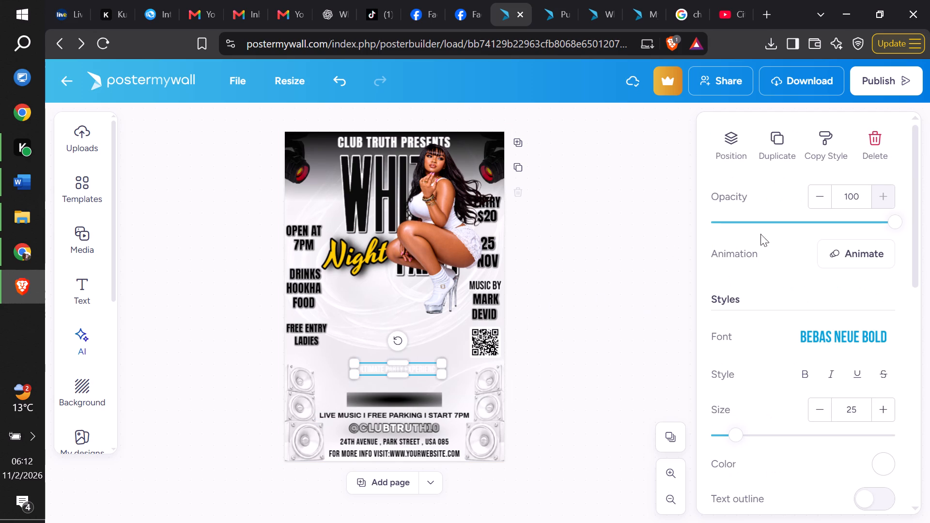
click(736, 159)
click(874, 183)
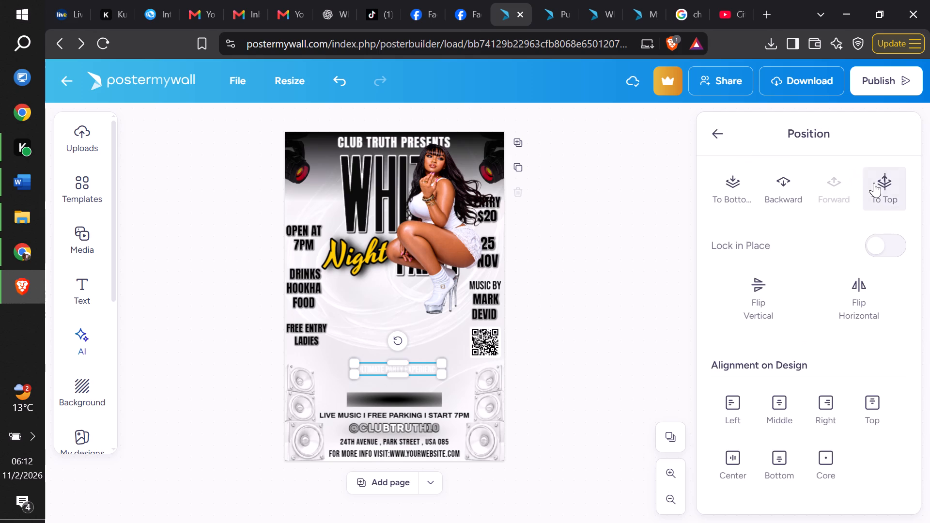
click(389, 419)
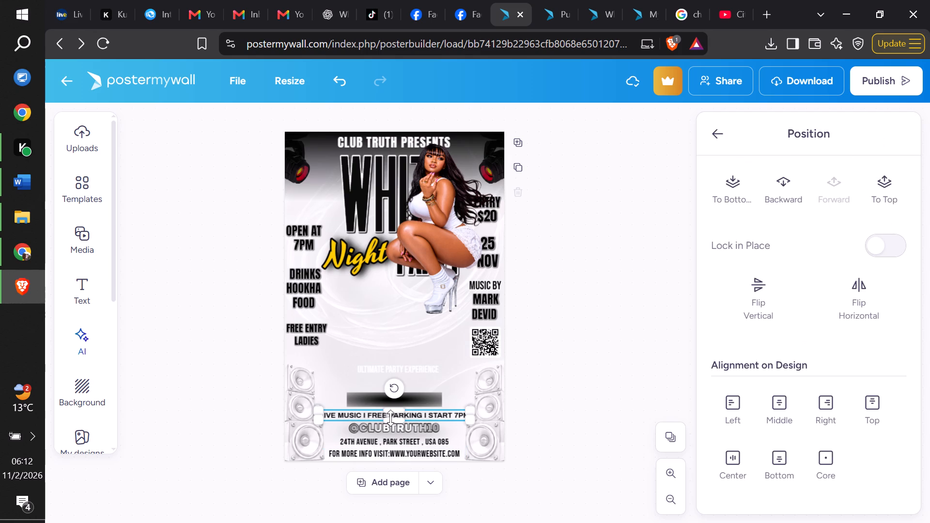
click(882, 200)
click(403, 431)
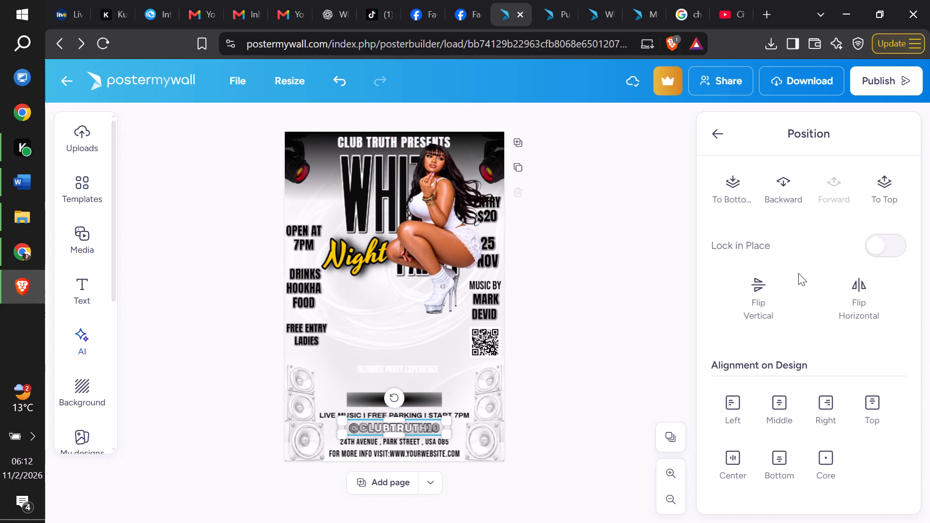
click(880, 188)
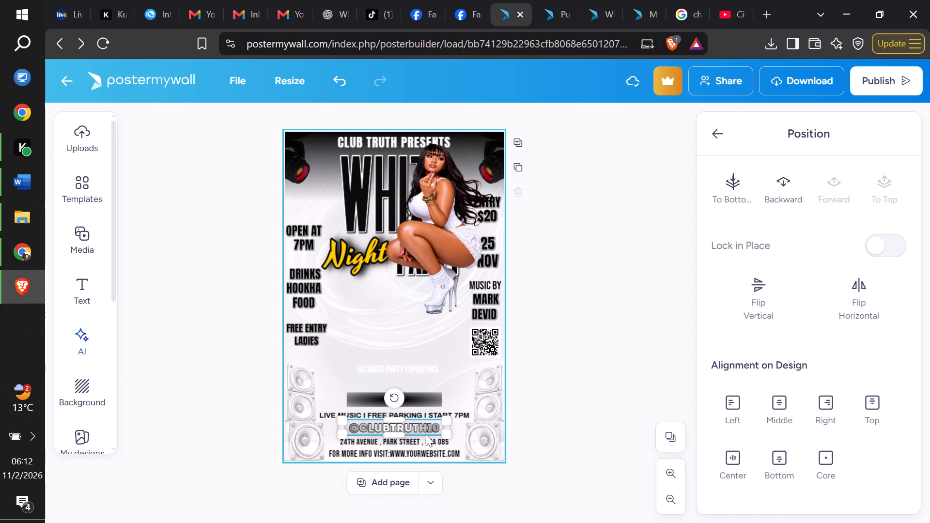
click(426, 438)
click(868, 183)
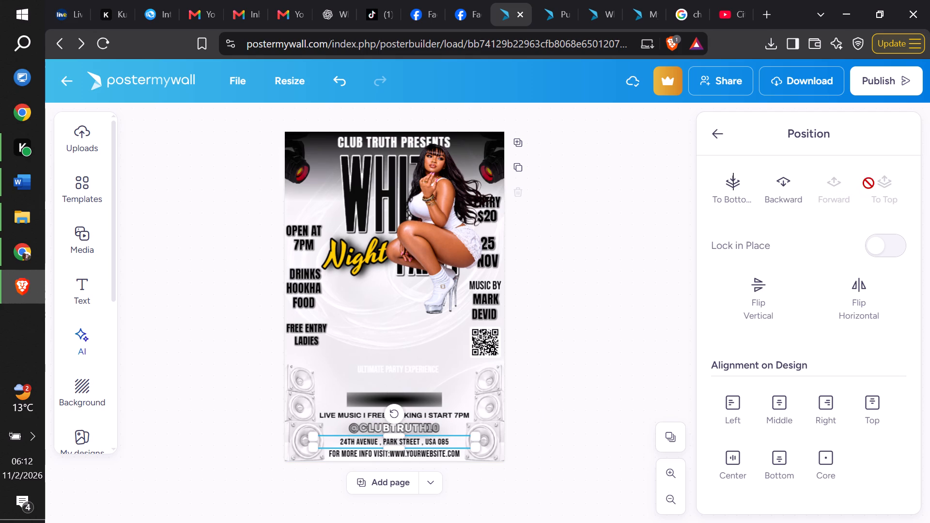
Set ULTIMATE PARTY EXPERIENCE back on its bar and lower the woman so her shoes sit behind it and her head is just below Night PARTY.
drag(441, 247, 413, 315)
drag(393, 371, 392, 396)
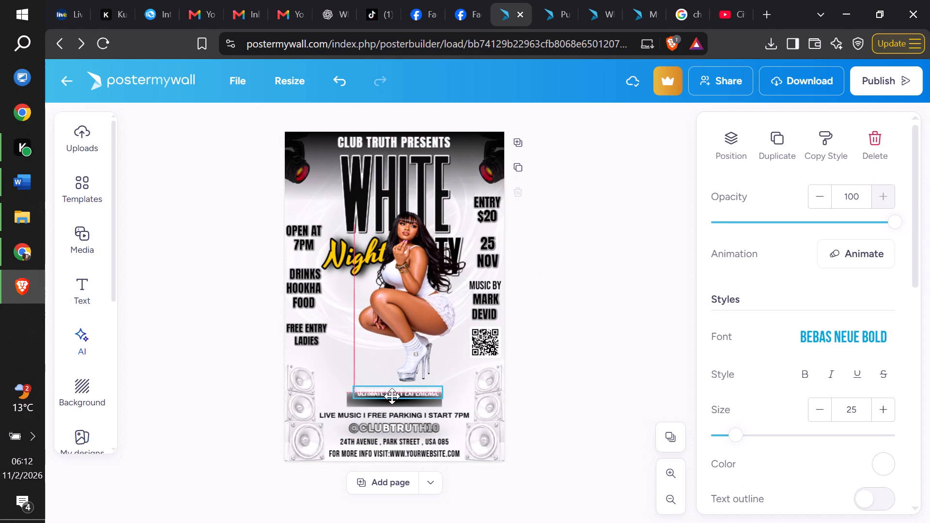
drag(392, 396, 389, 402)
drag(412, 310, 397, 342)
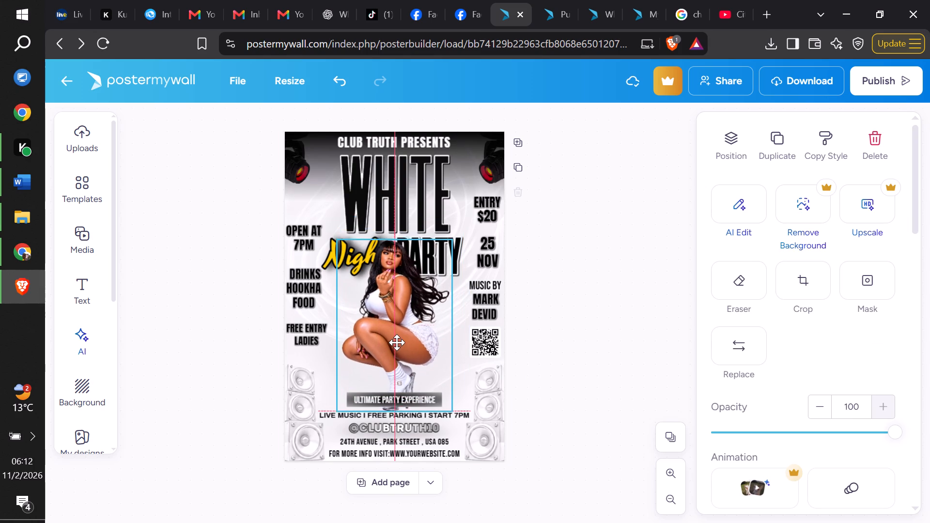
drag(397, 342, 390, 357)
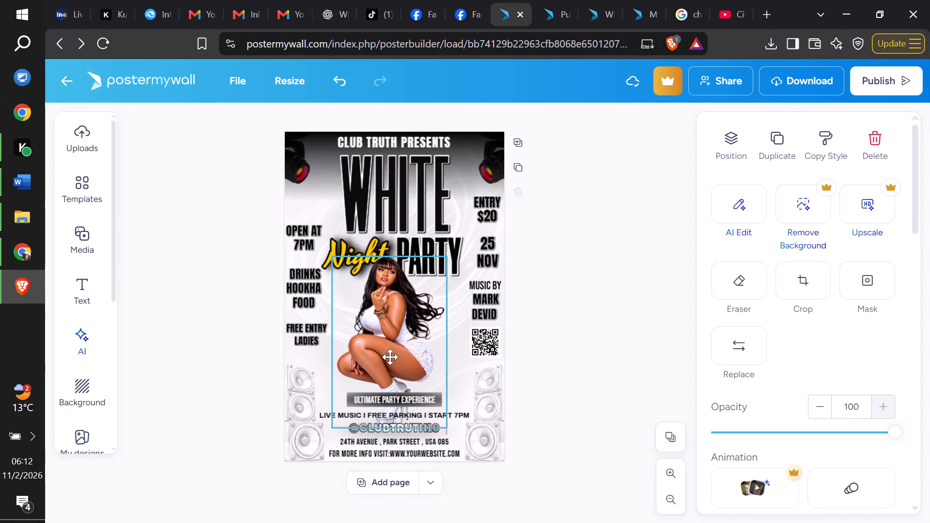
drag(390, 357, 392, 355)
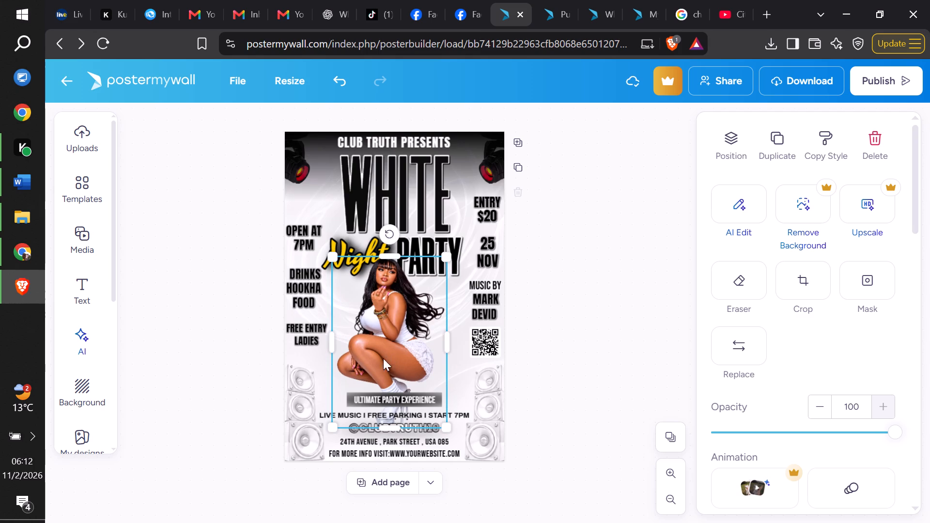
click(612, 334)
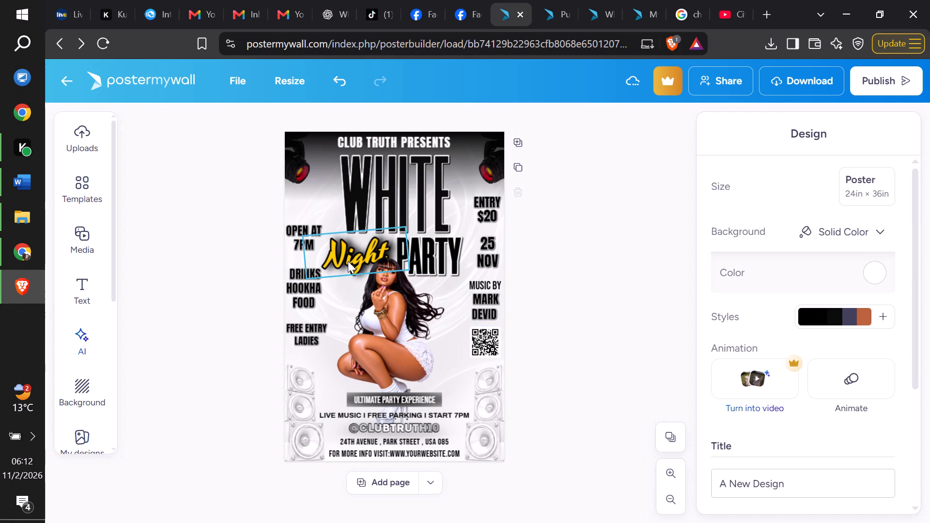
Recolour the yellow script Night text to solid white.
click(348, 261)
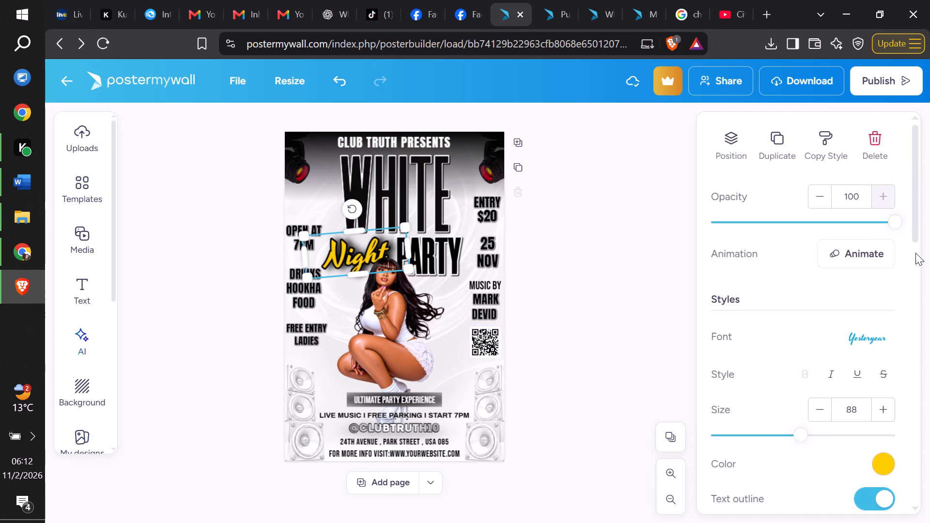
drag(919, 238, 926, 307)
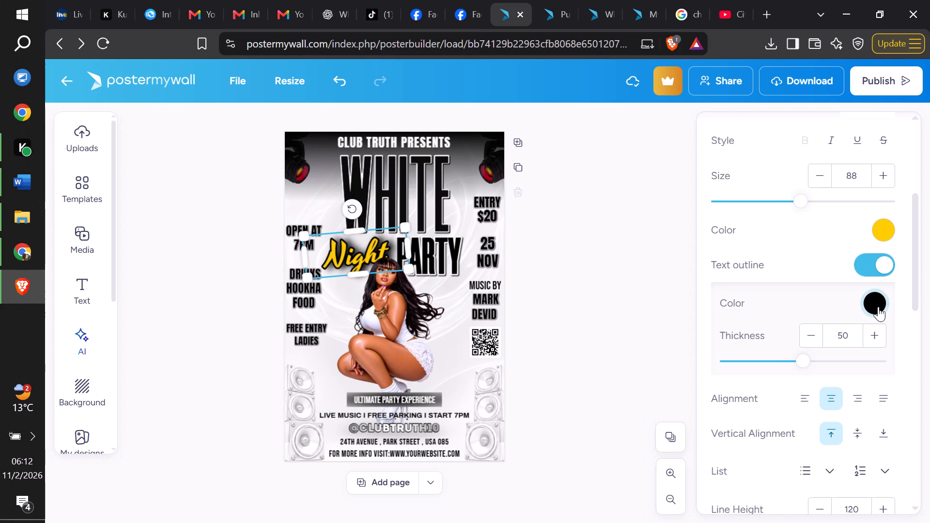
click(883, 225)
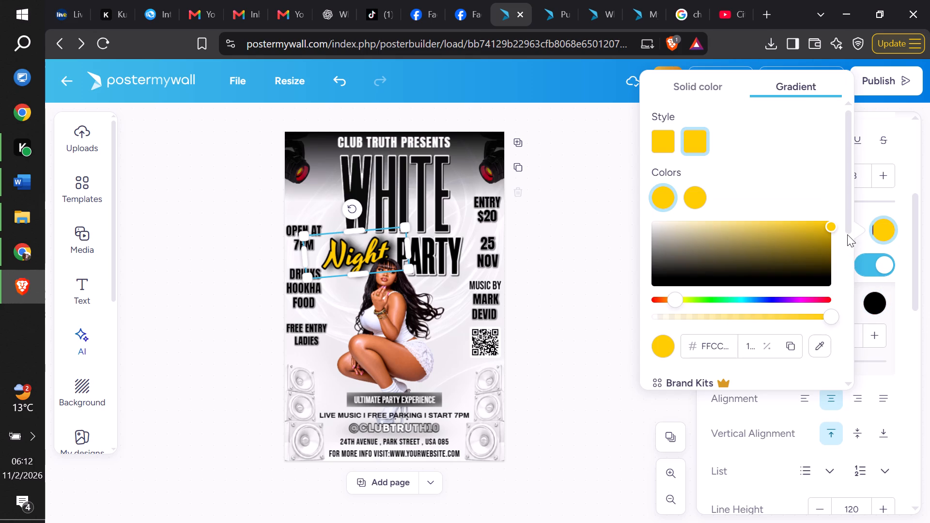
drag(850, 224, 854, 364)
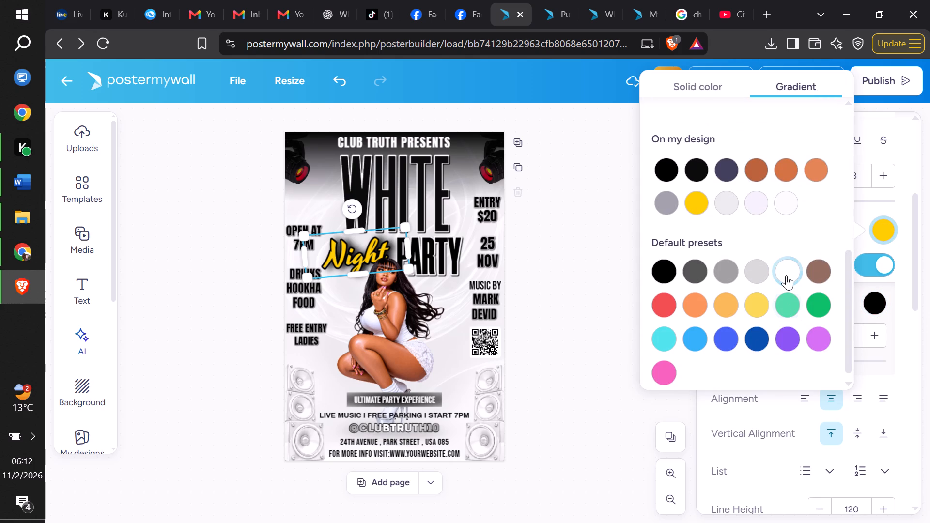
click(786, 275)
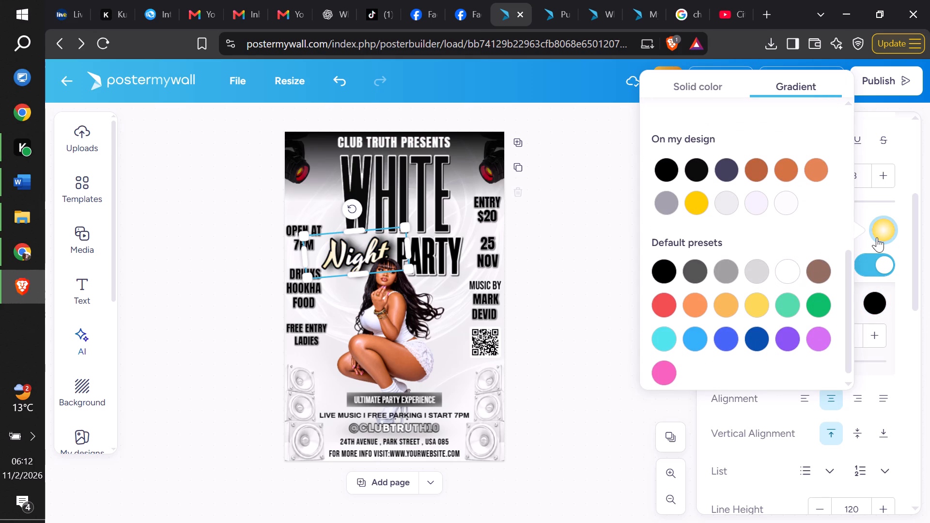
click(877, 235)
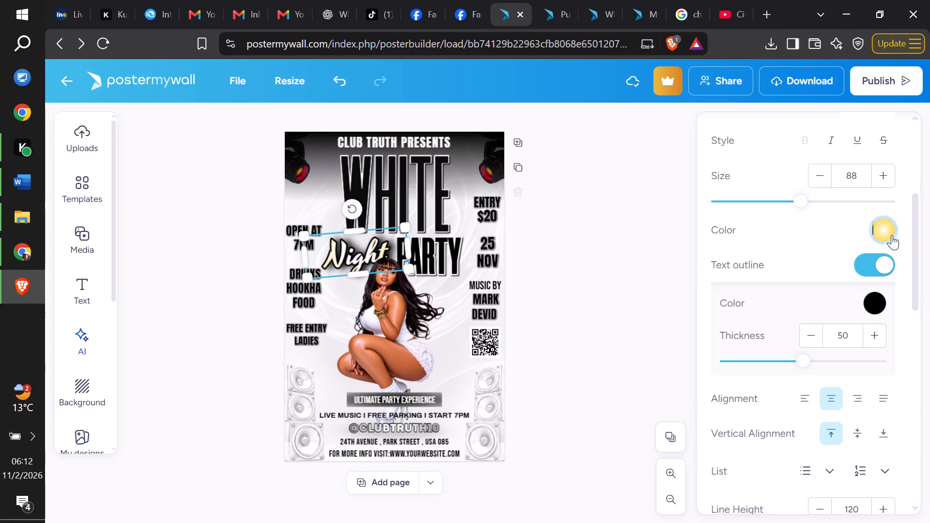
click(892, 235)
click(721, 88)
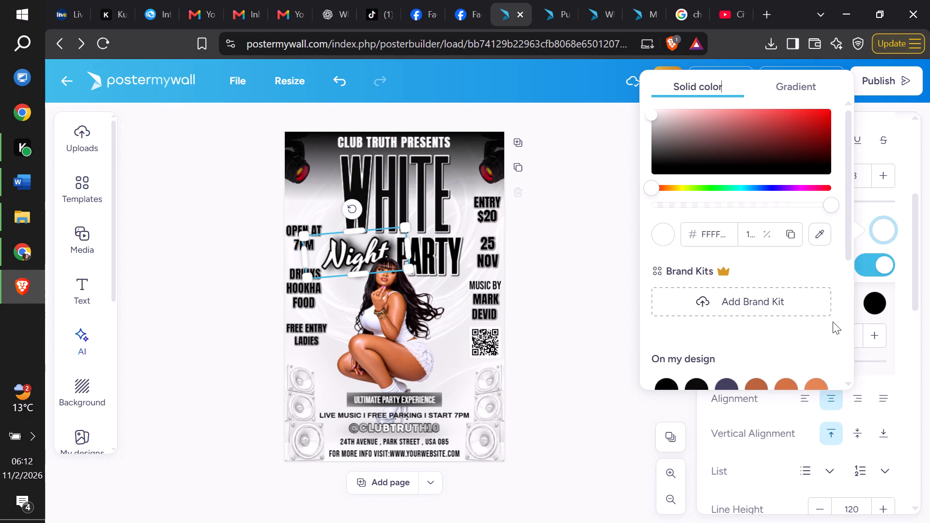
drag(917, 303, 915, 334)
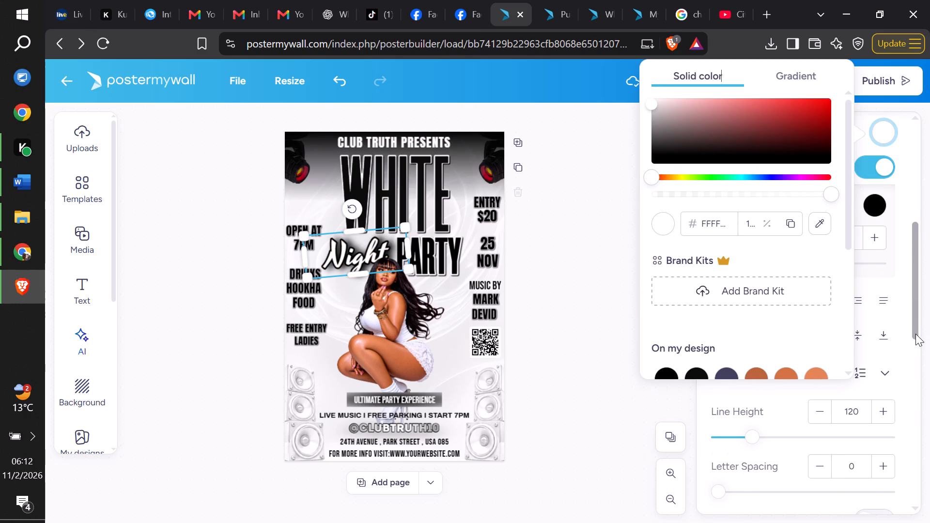
drag(915, 334, 917, 330)
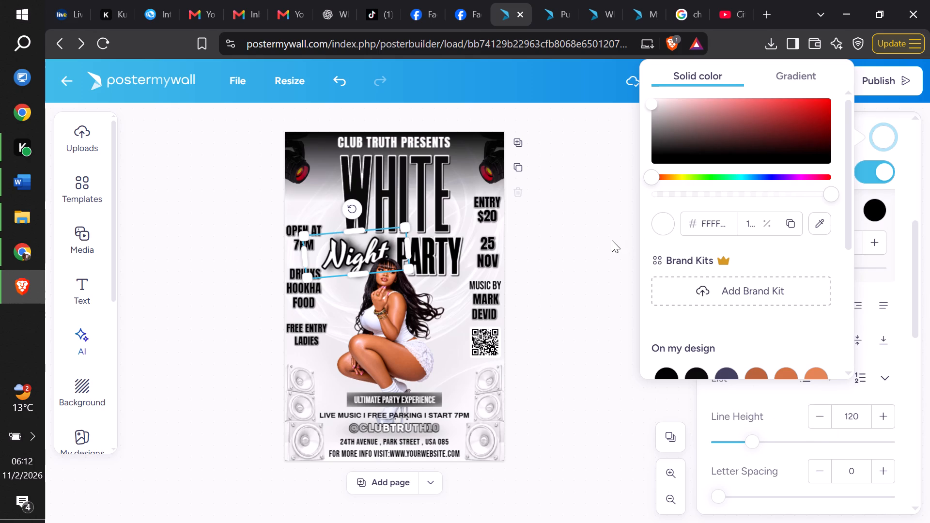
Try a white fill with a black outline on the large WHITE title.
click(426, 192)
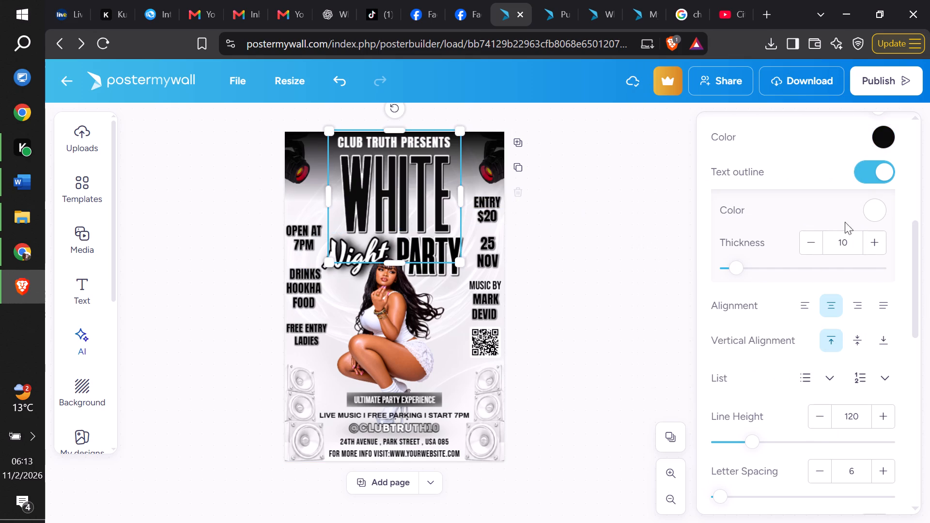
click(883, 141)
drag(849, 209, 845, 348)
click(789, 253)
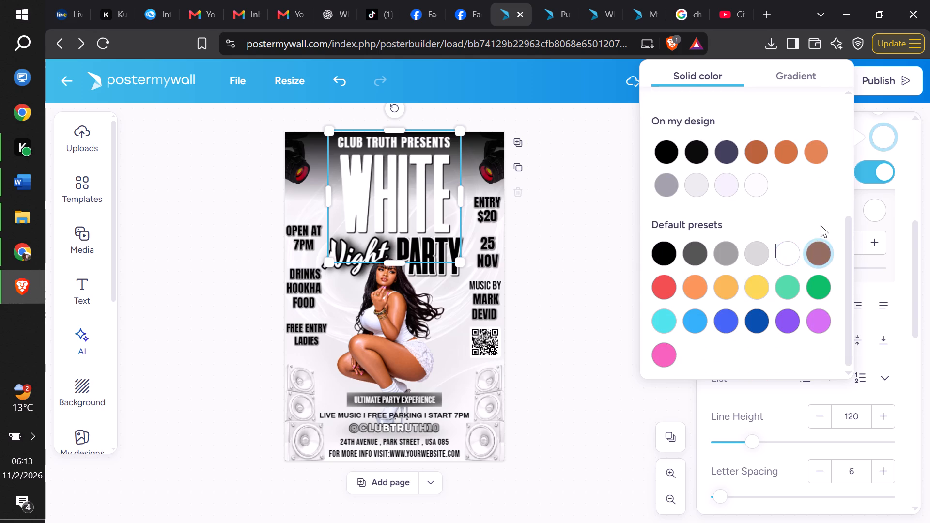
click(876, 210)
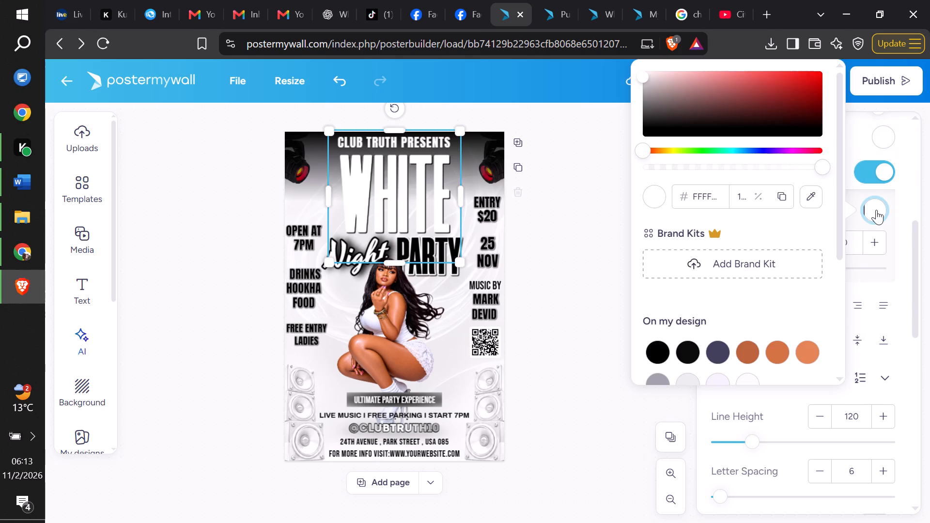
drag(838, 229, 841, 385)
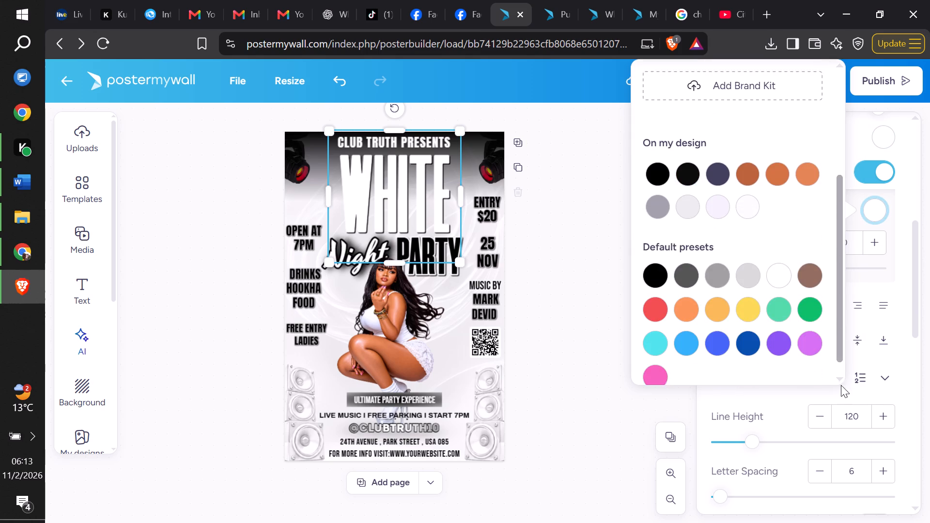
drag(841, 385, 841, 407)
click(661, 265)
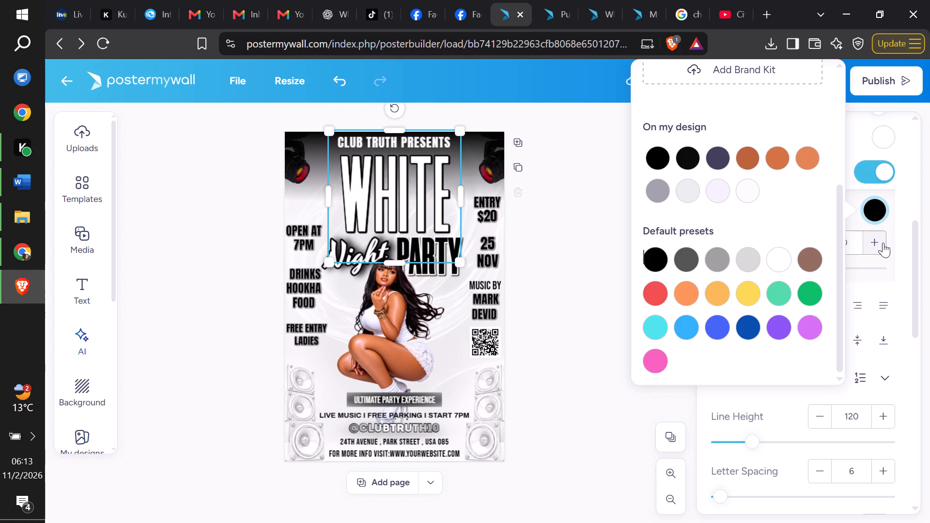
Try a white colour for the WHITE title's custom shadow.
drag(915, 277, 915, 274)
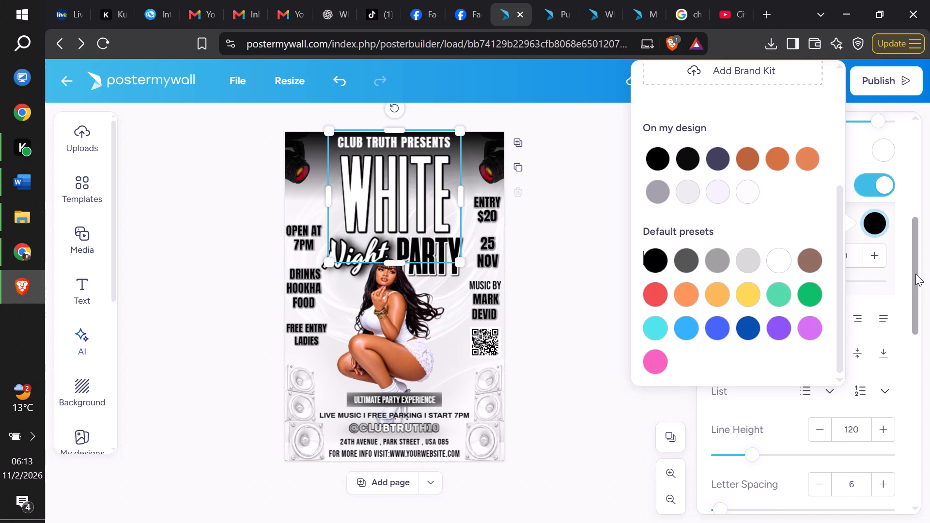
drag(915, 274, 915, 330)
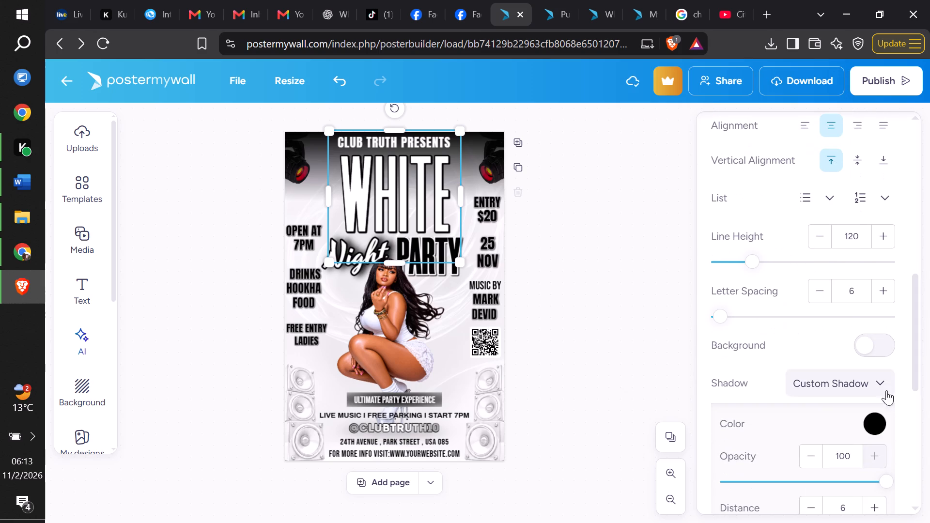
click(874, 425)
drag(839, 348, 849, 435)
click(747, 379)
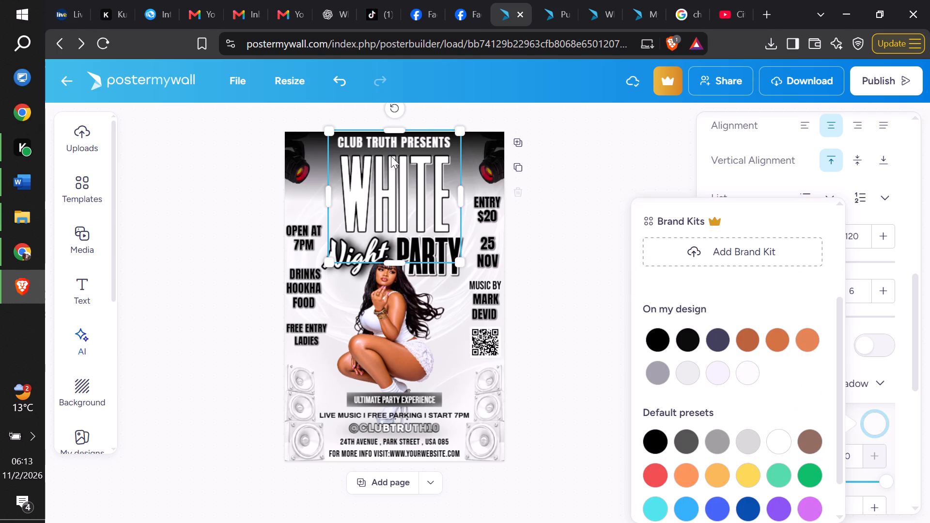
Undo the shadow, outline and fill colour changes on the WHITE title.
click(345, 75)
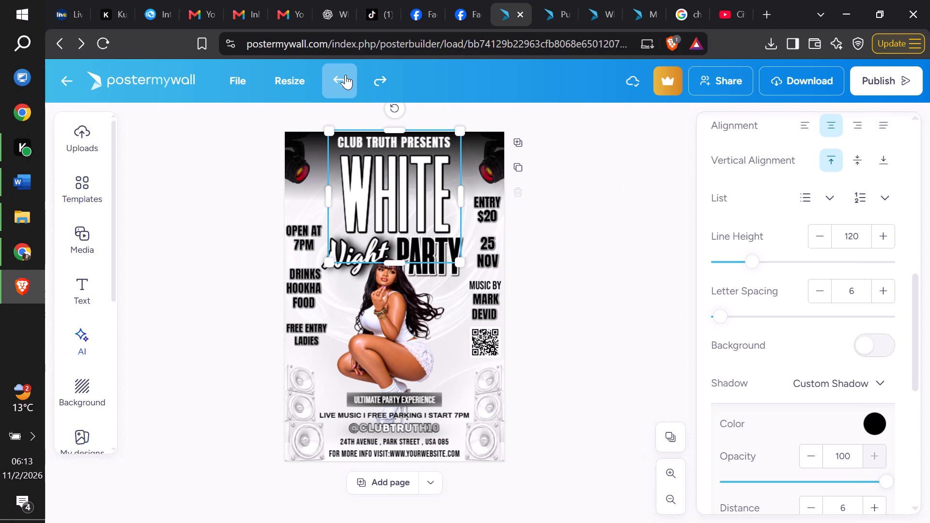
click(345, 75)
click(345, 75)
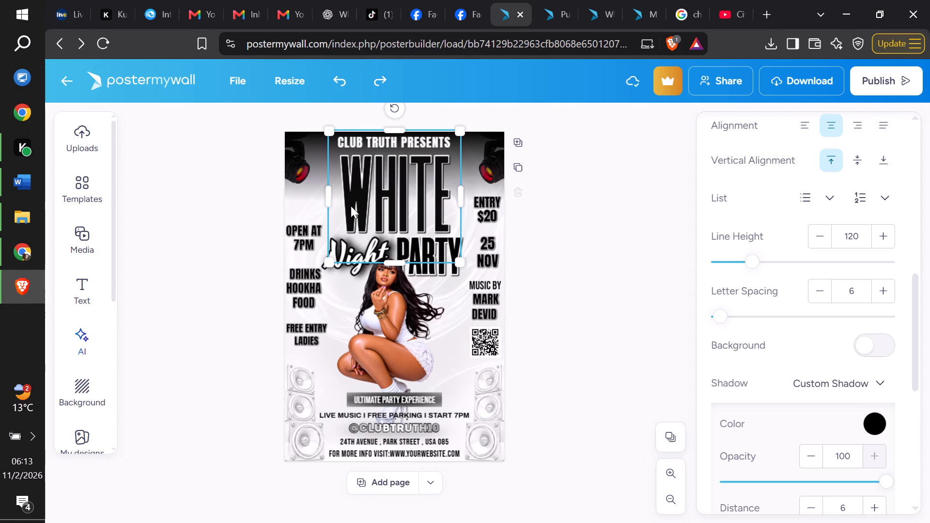
Nudge the woman's image slightly down and to the right beneath the Night PARTY title.
click(357, 248)
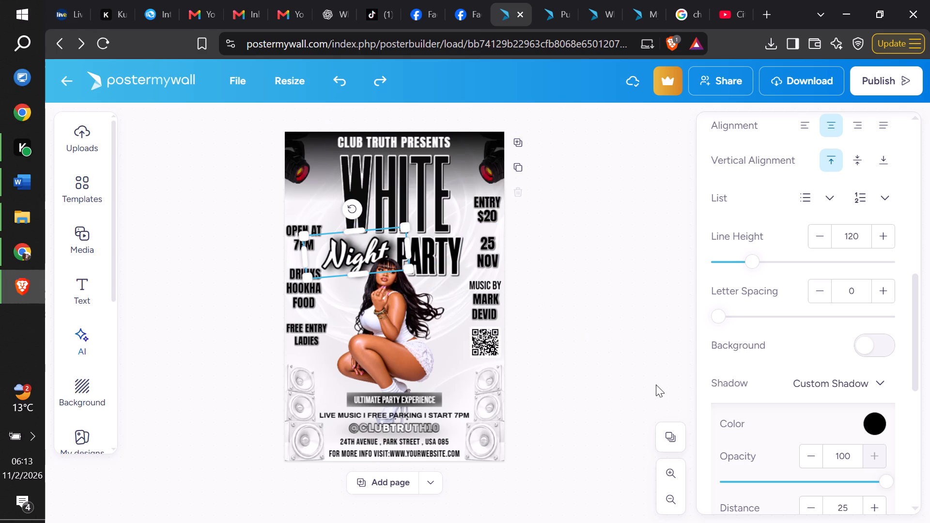
click(416, 352)
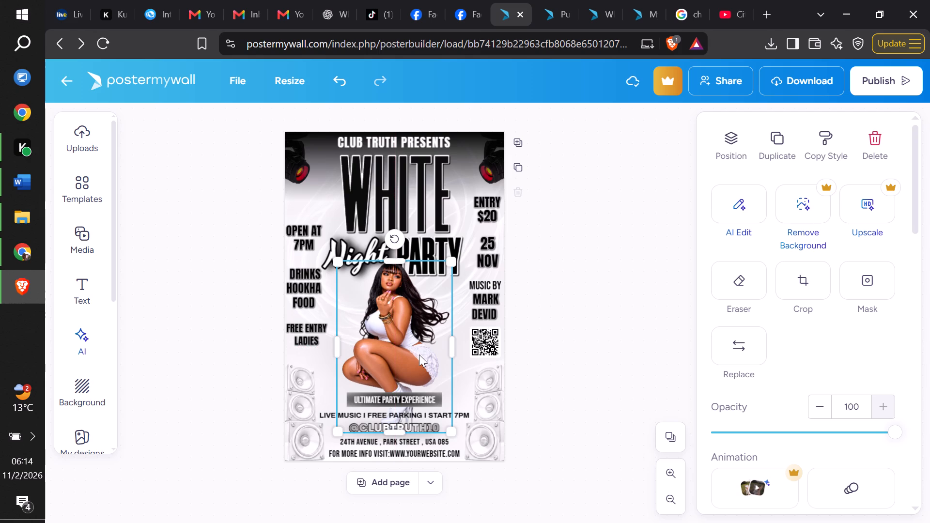
Sharpen the Night text's custom shadow by setting its blur to 0 and its distance to 4.
click(363, 263)
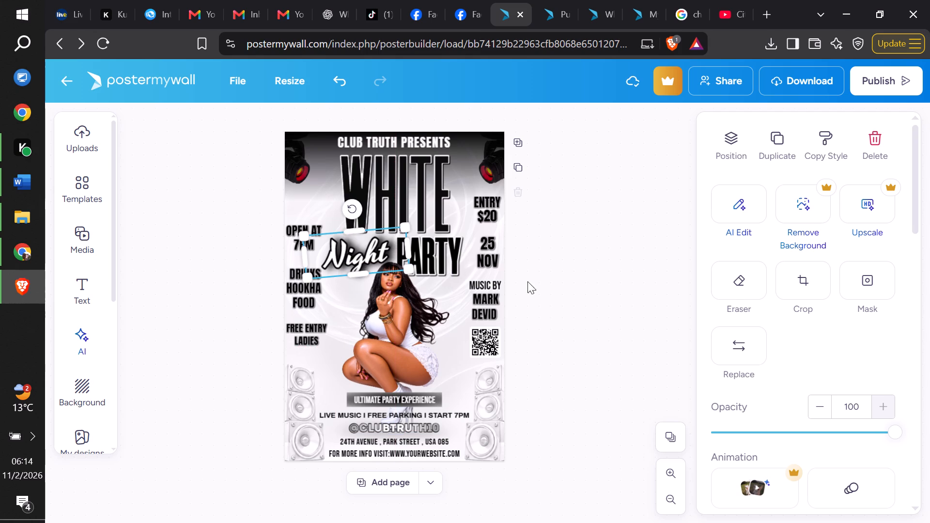
drag(917, 188, 917, 189)
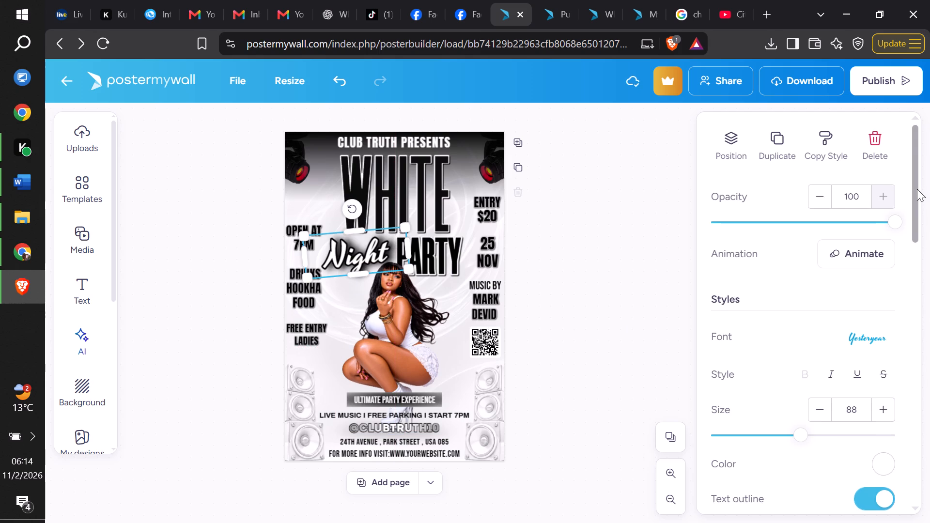
drag(917, 189, 929, 374)
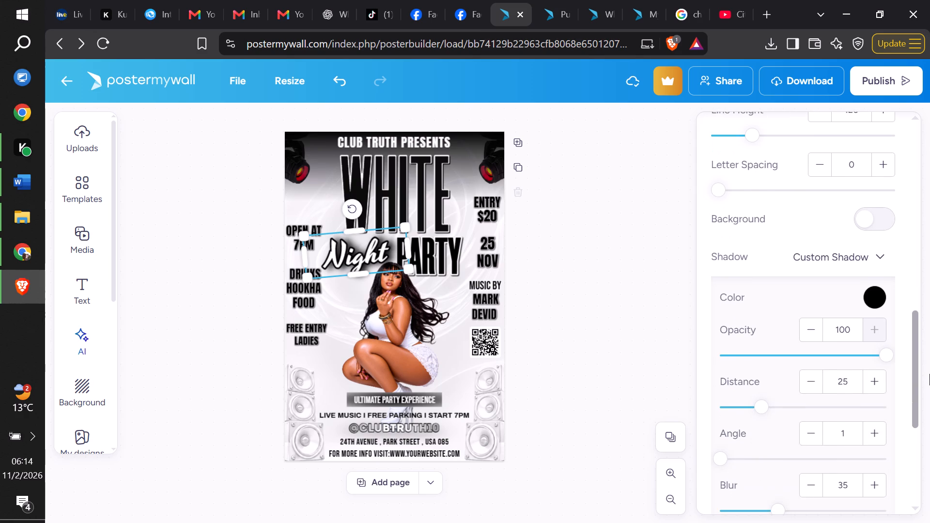
drag(929, 374, 929, 391)
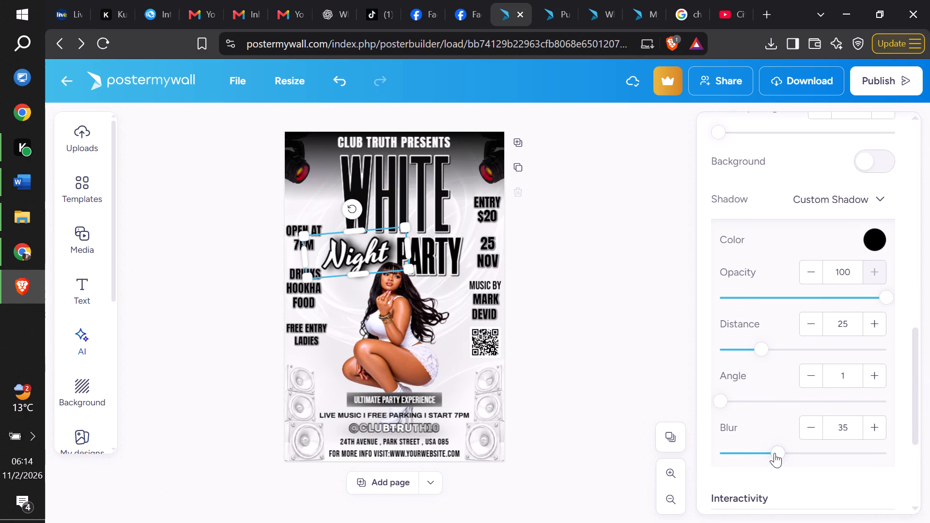
drag(775, 453, 725, 450)
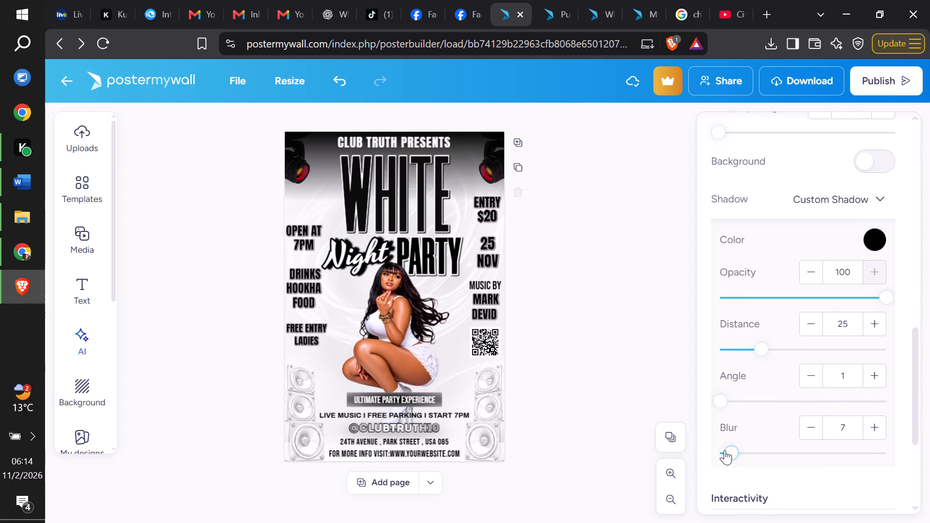
drag(725, 450, 707, 450)
drag(765, 353, 740, 352)
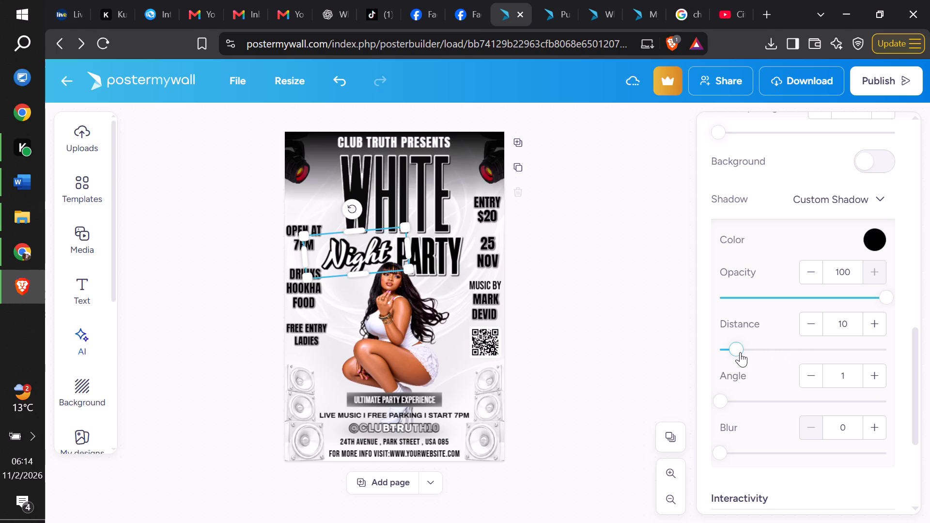
drag(740, 352, 731, 353)
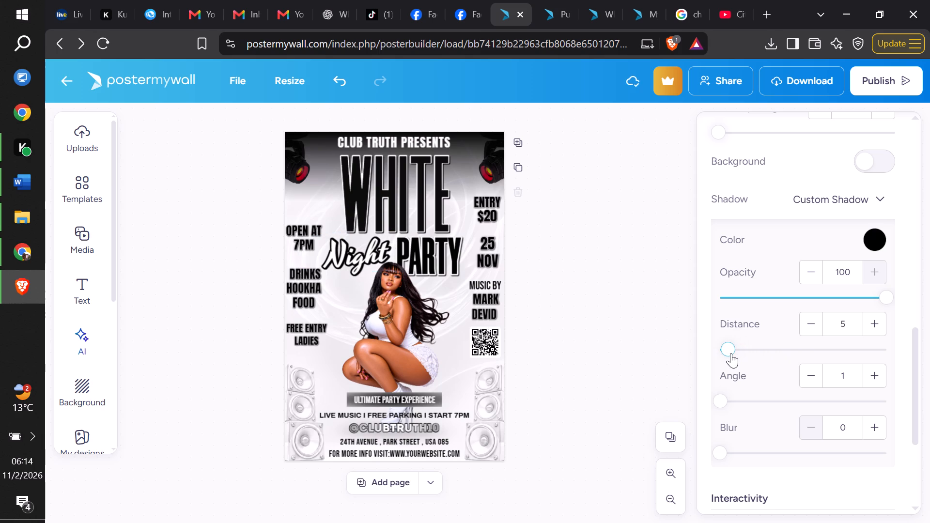
drag(731, 353, 726, 354)
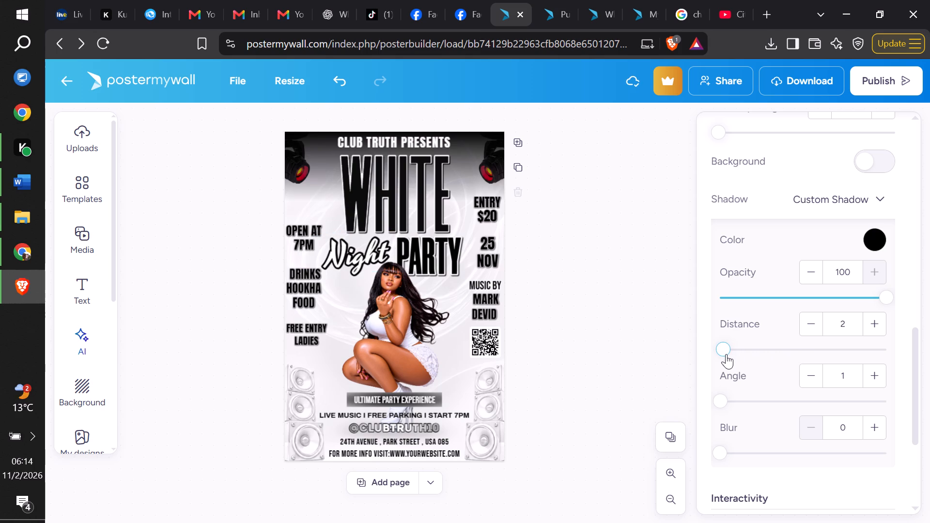
drag(726, 354, 729, 354)
drag(729, 354, 729, 354)
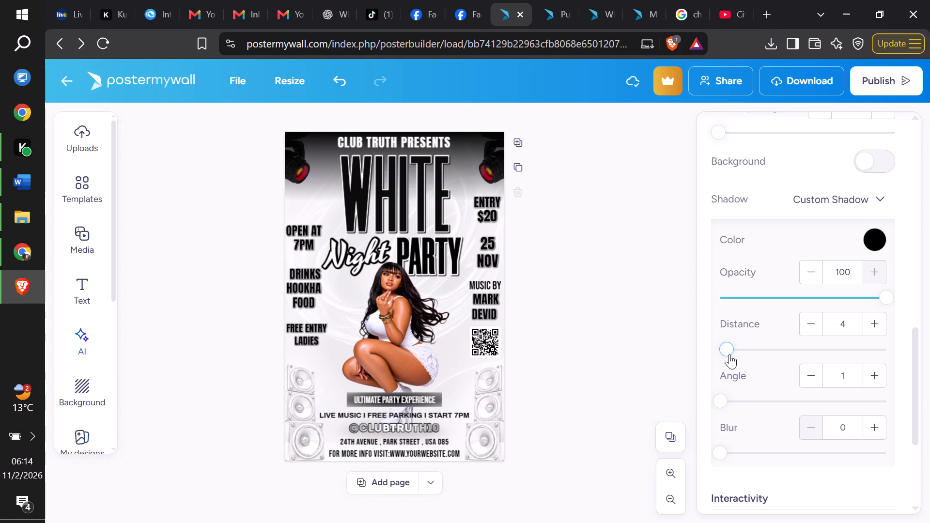
drag(729, 354, 729, 354)
click(668, 328)
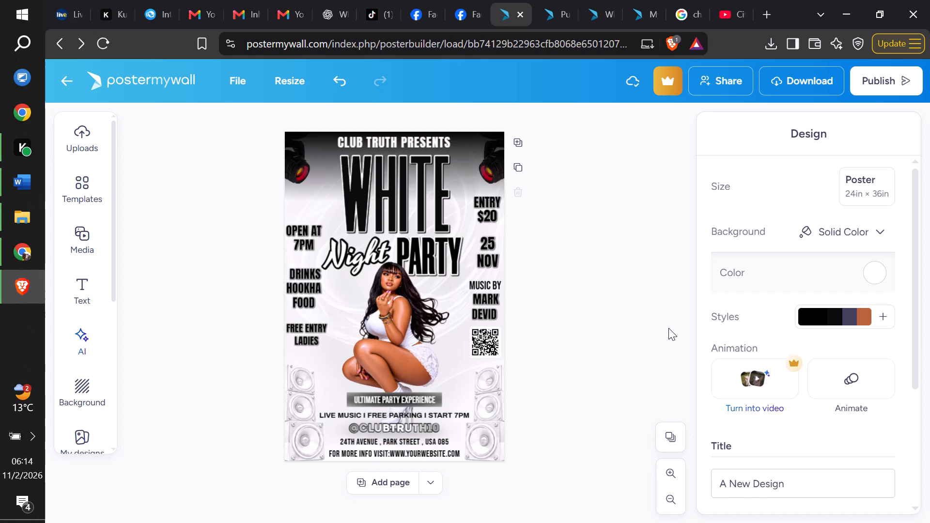
Open the template submission form for the finished WHITE Night PARTY poster.
click(622, 337)
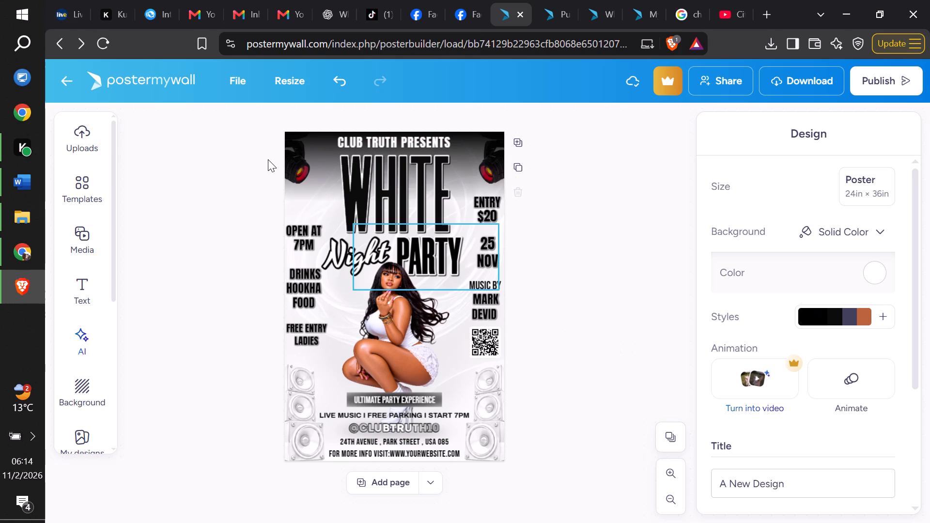
click(241, 79)
click(288, 369)
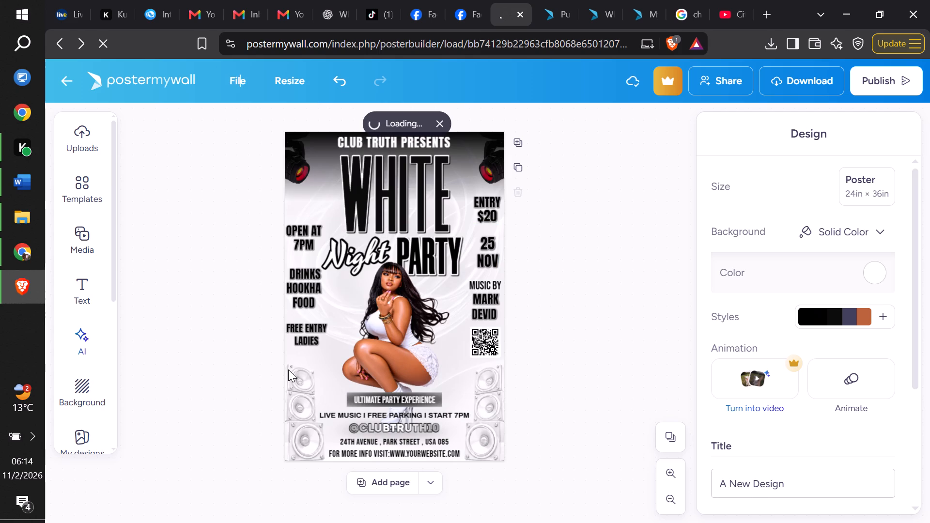
Switch to Chrome and copy the # symbol from the birthday flyer hashtags search page.
click(28, 254)
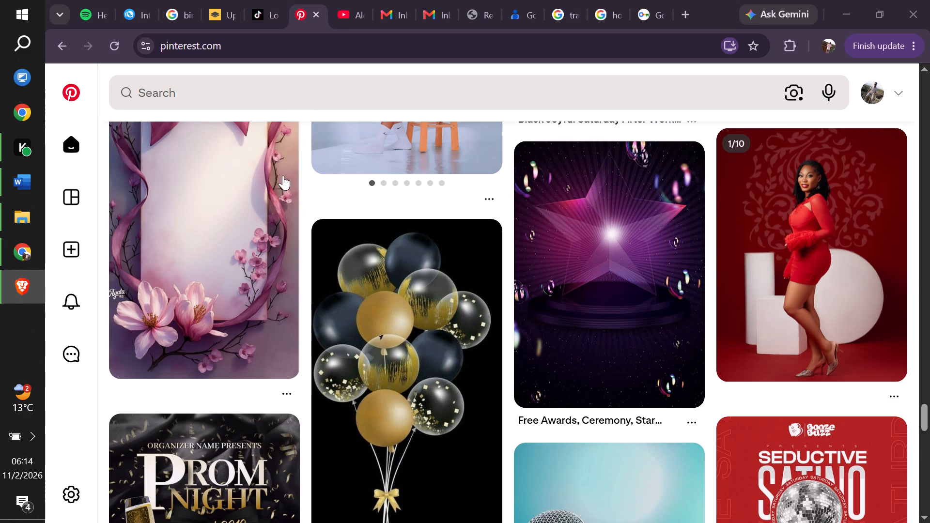
click(186, 13)
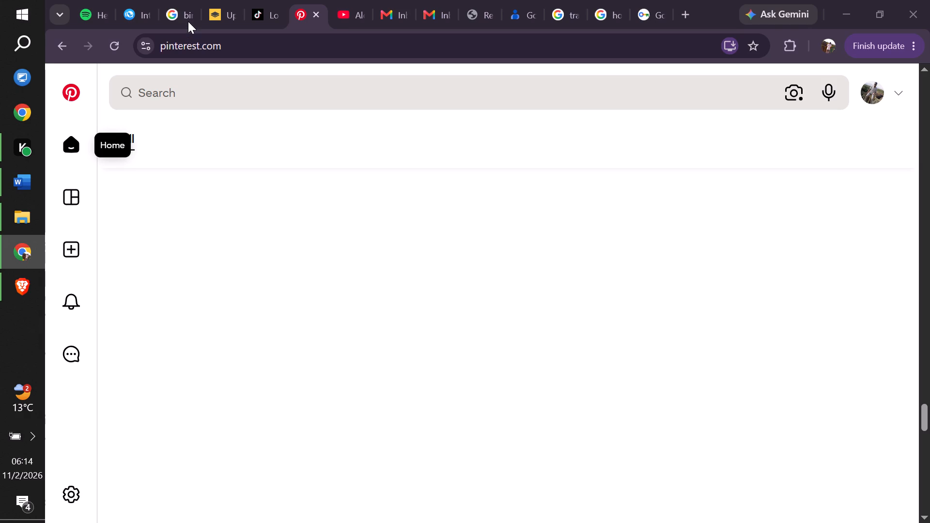
click(182, 14)
click(25, 280)
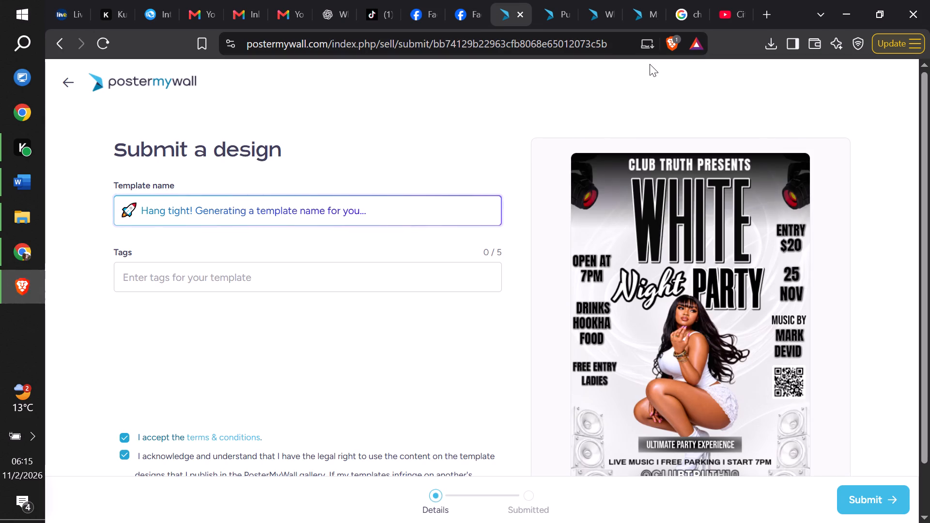
drag(929, 187, 929, 237)
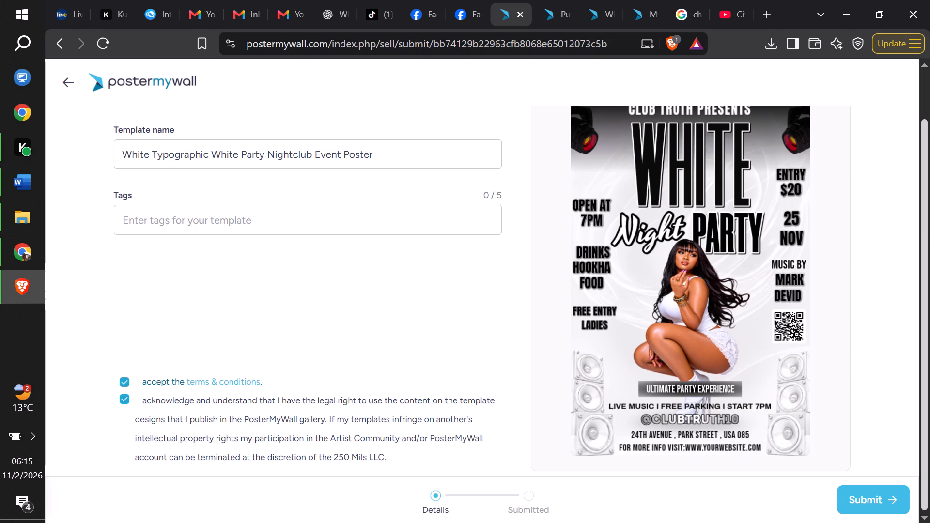
drag(927, 242, 929, 280)
click(20, 239)
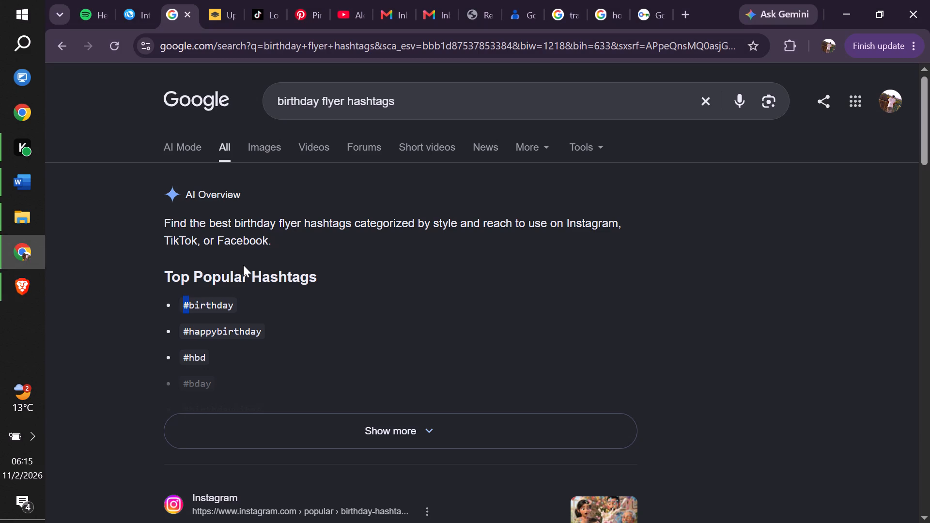
key(ctrl+c)
Return to the submission form in Brave and add #whiteparty as the template's first tag.
click(26, 282)
click(234, 215)
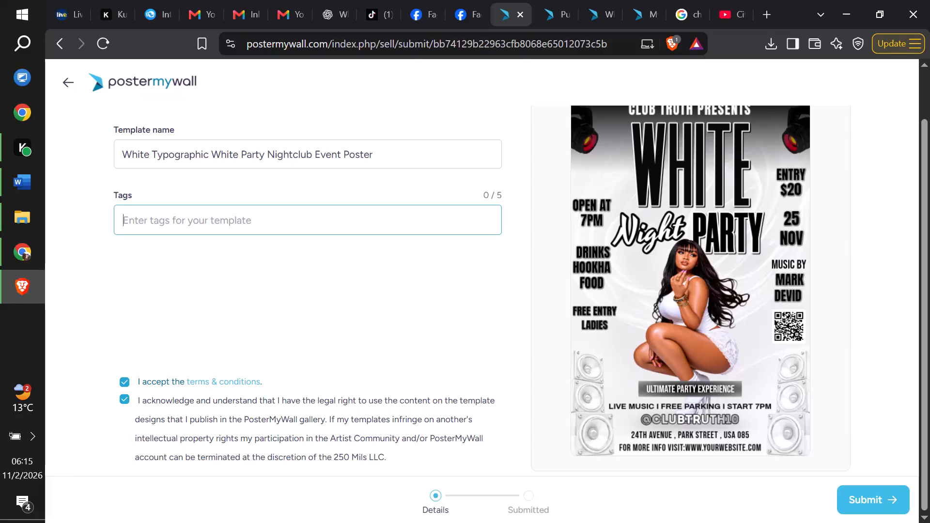
key(ctrl+v)
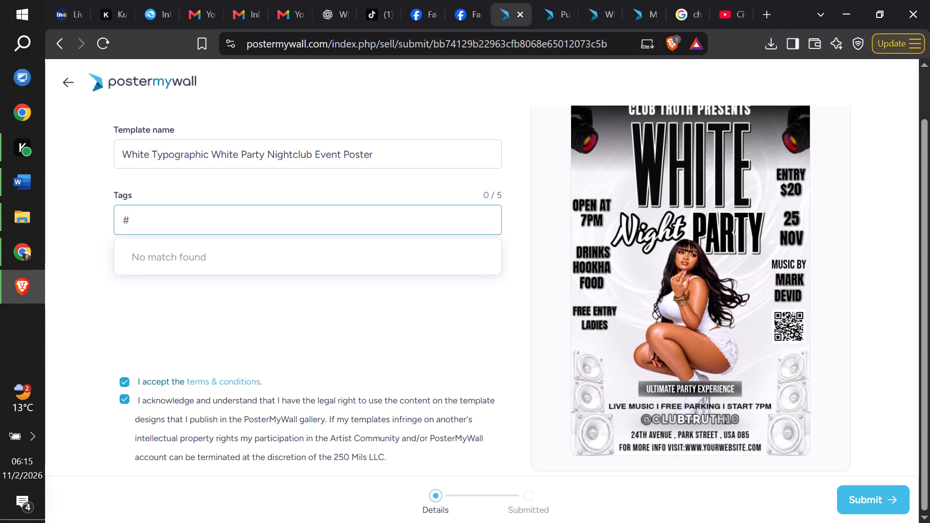
text(white)
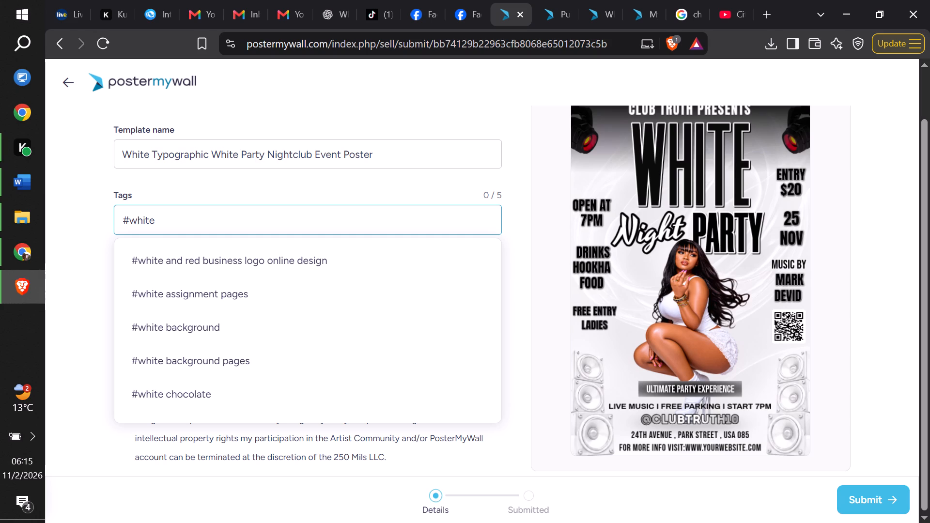
key(p)
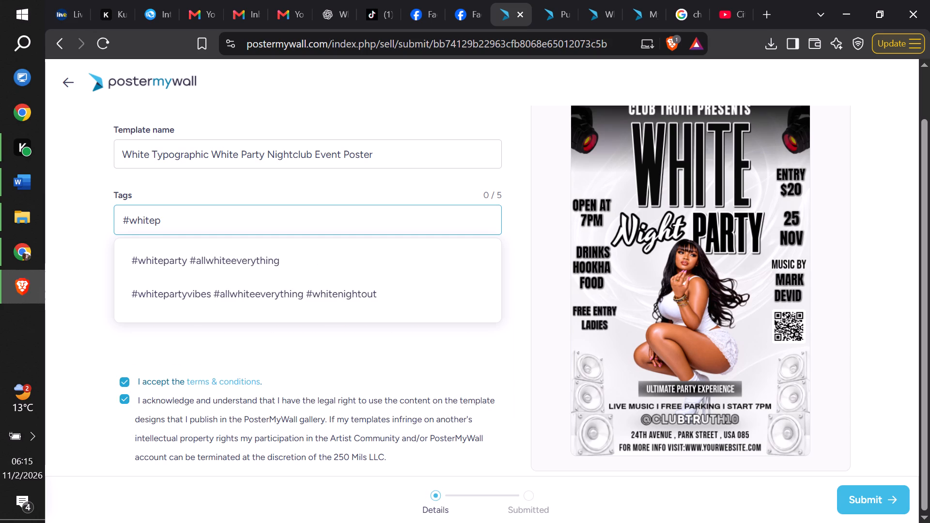
text(artty)
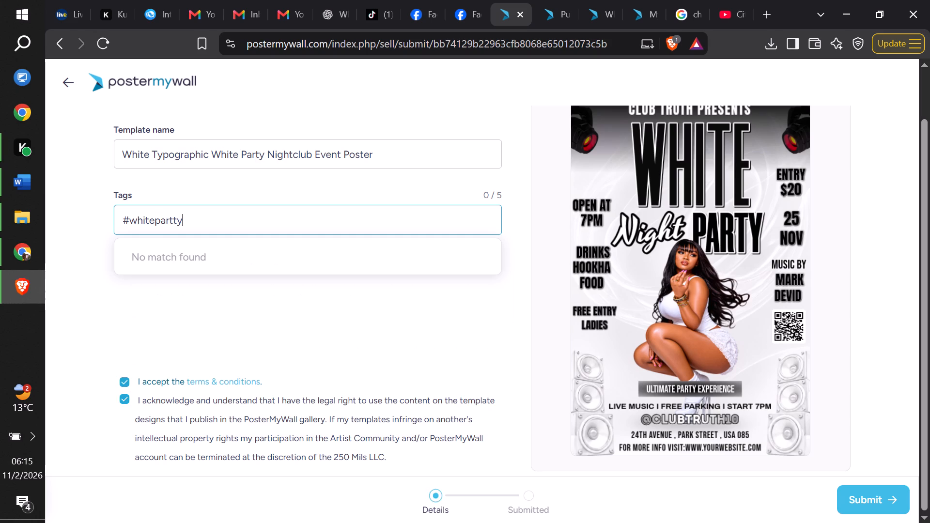
key(BackSpace)
key(BackSpace)
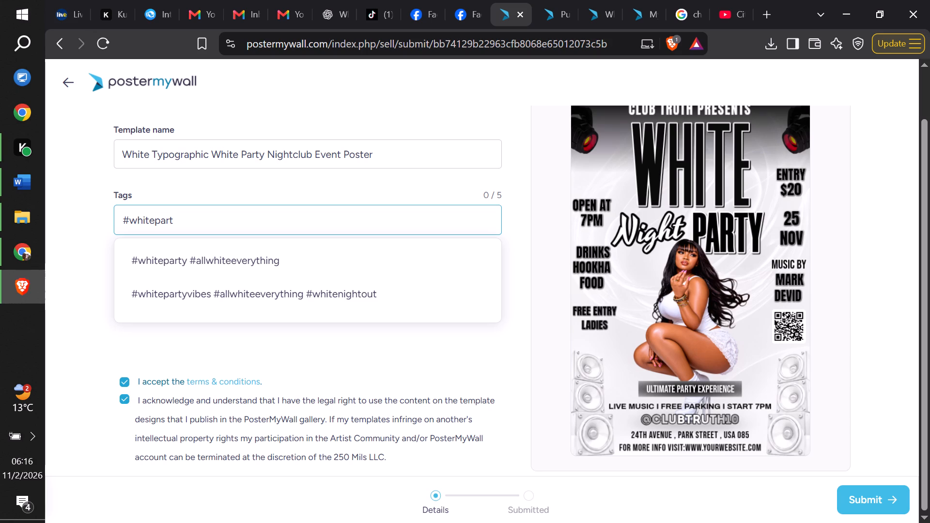
key(y)
key(Return)
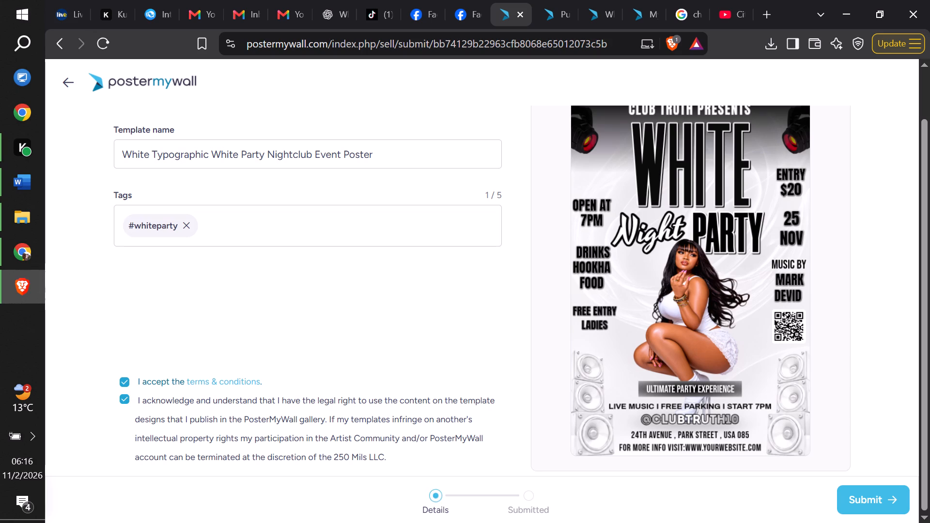
Add the suggested tags #night club, #clubpartydesign and #night club flyer to the template.
click(240, 223)
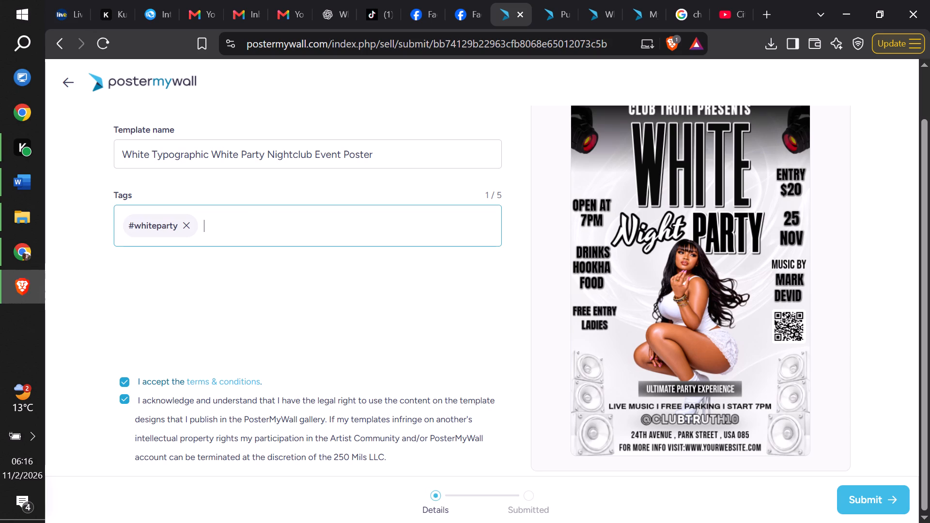
key(ctrl+v)
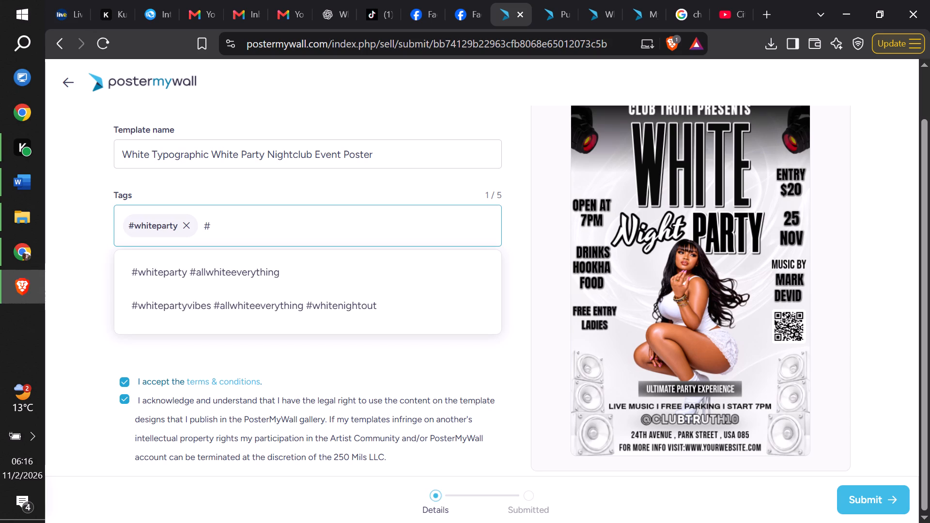
text(night)
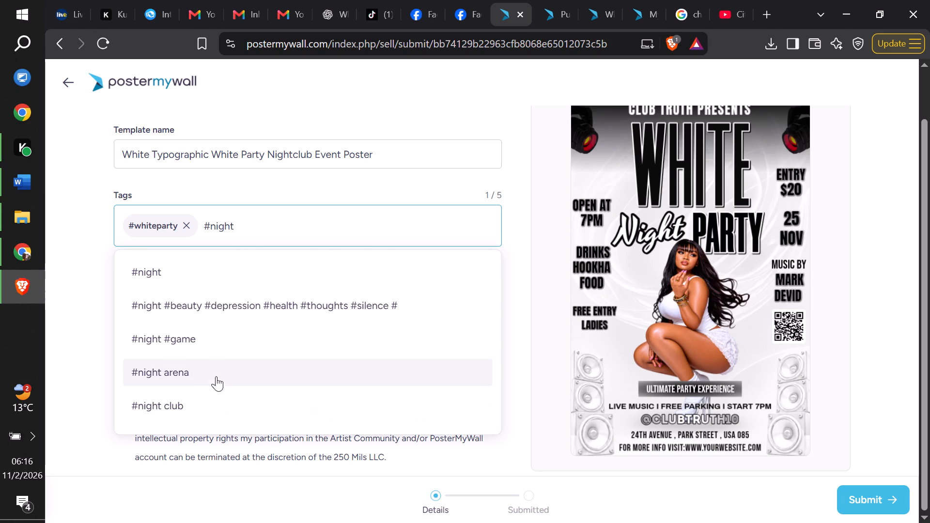
click(216, 406)
key(ctrl+v)
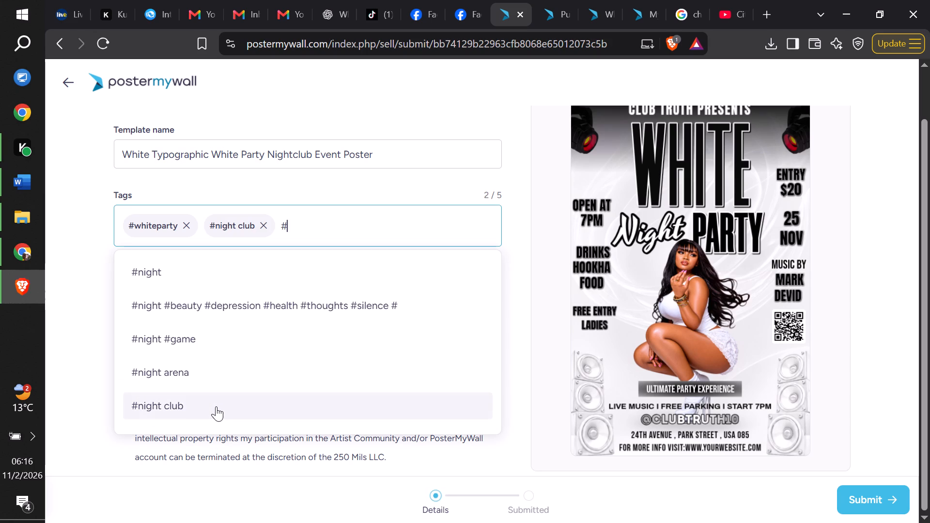
text(club)
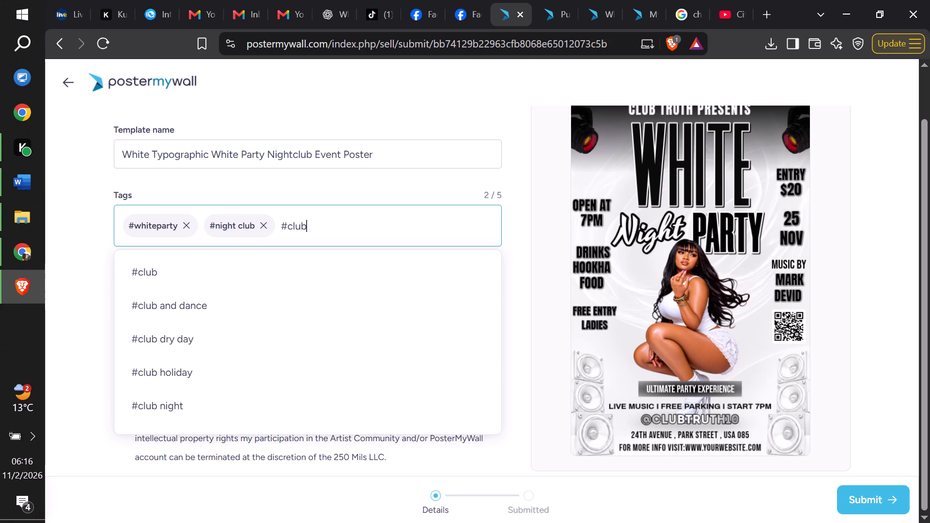
key(p)
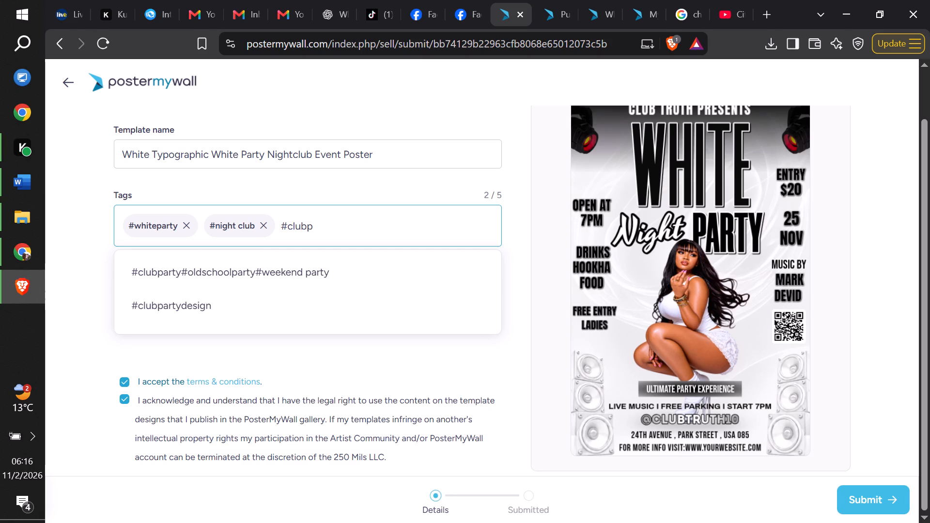
click(203, 300)
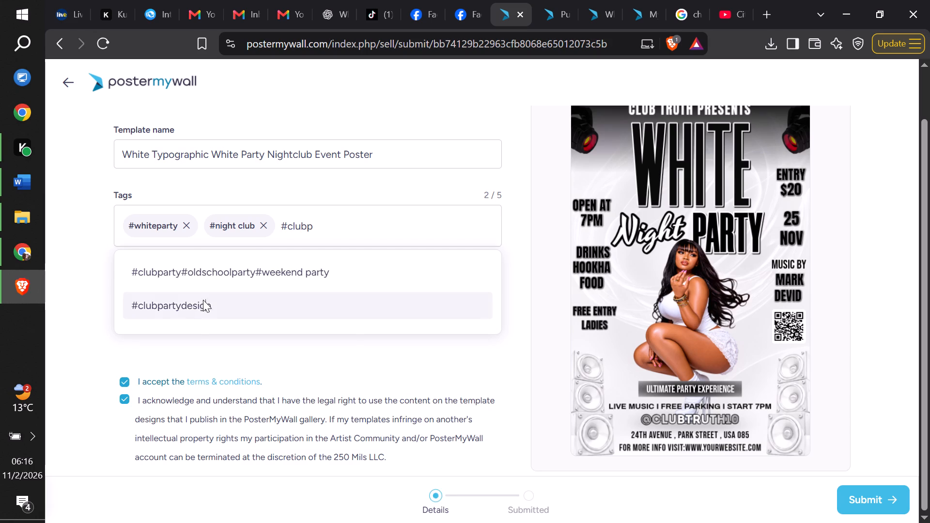
key(ctrl+v)
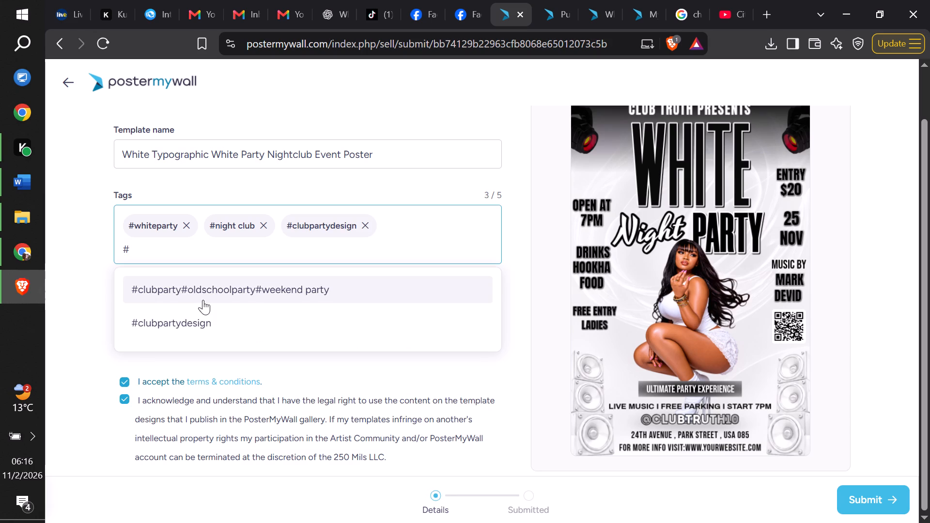
text(night clubf)
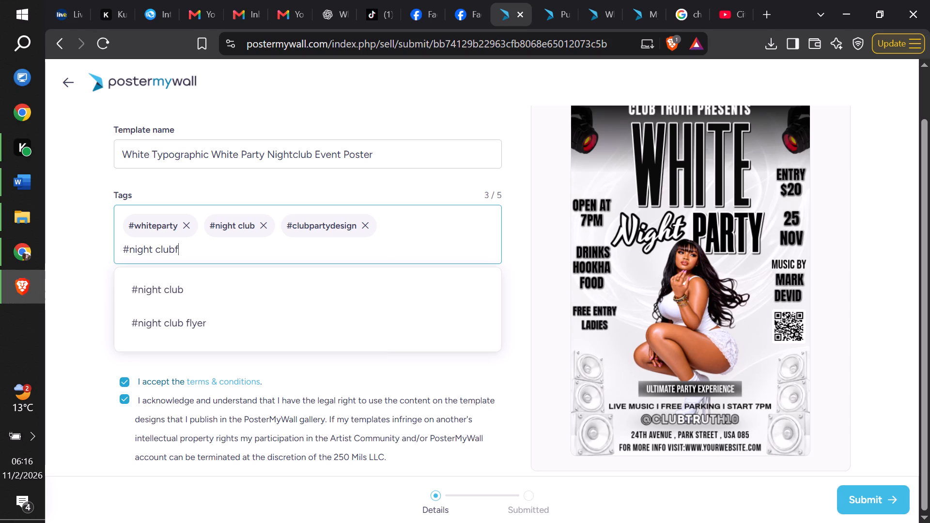
click(206, 333)
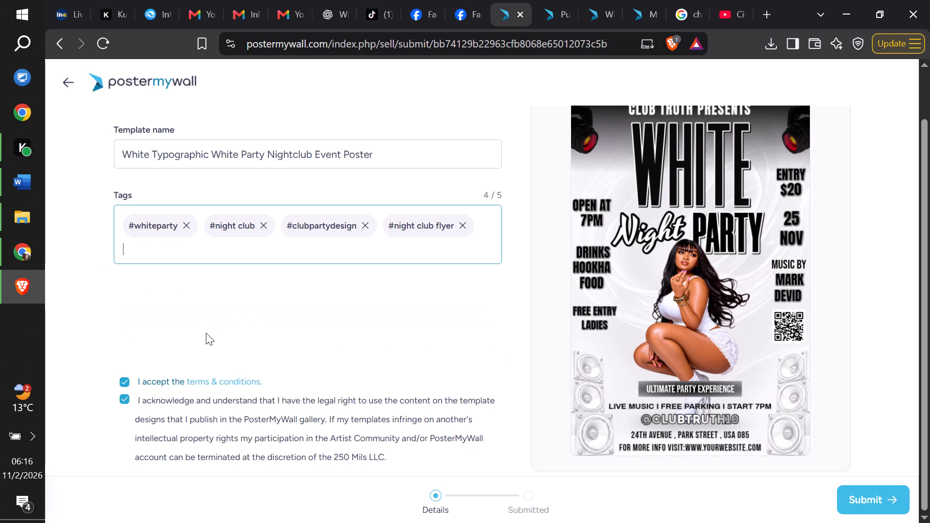
Add the suggested tag #clubevents as the template's fifth tag.
key(ctrl+v)
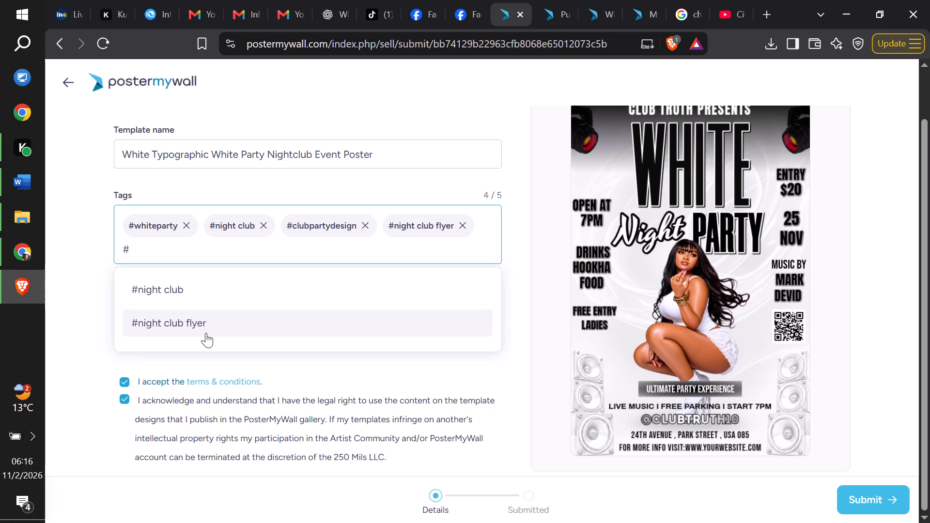
text(club)
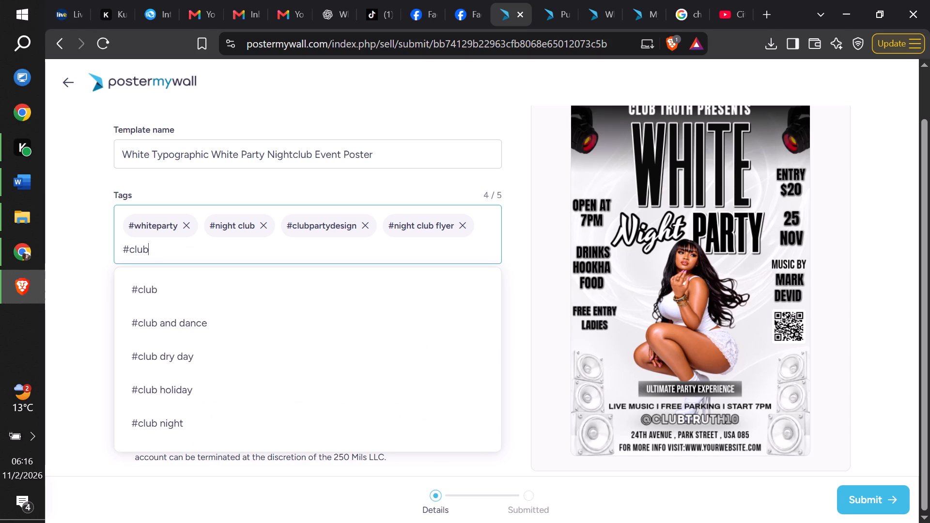
text(po)
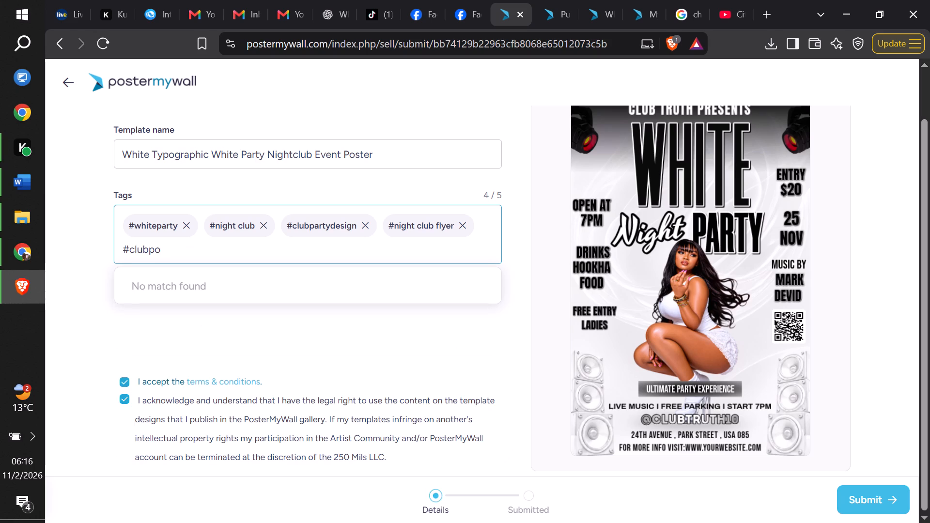
key(BackSpace)
key(BackSpace)
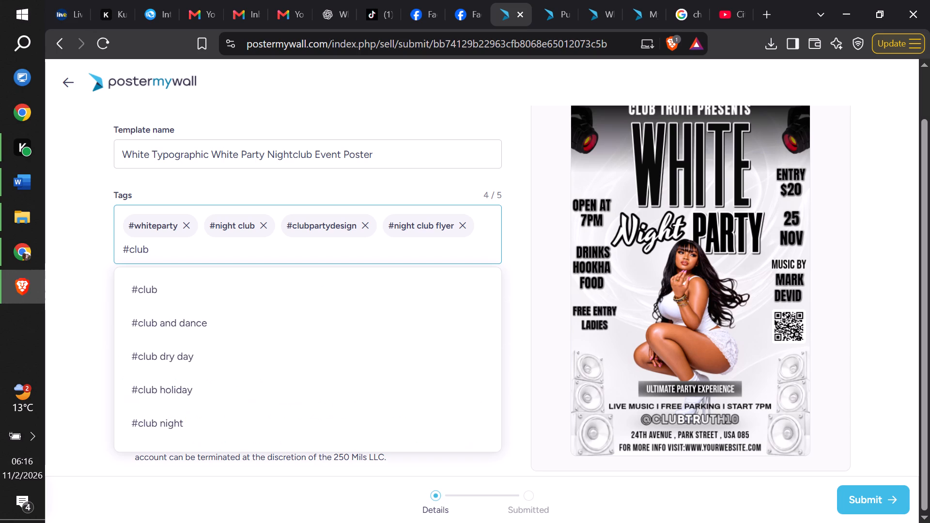
key(space)
text(ev)
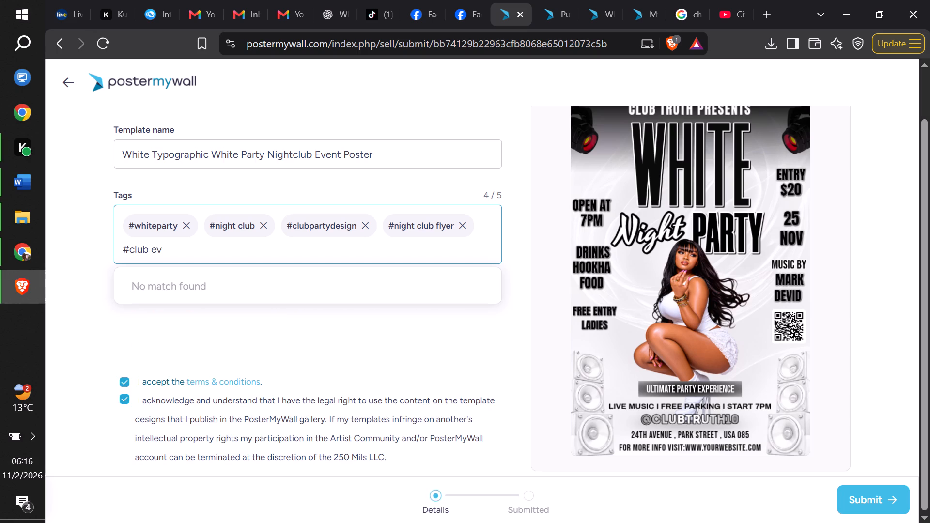
key(BackSpace)
key(BackSpace)
key(BackSpace)
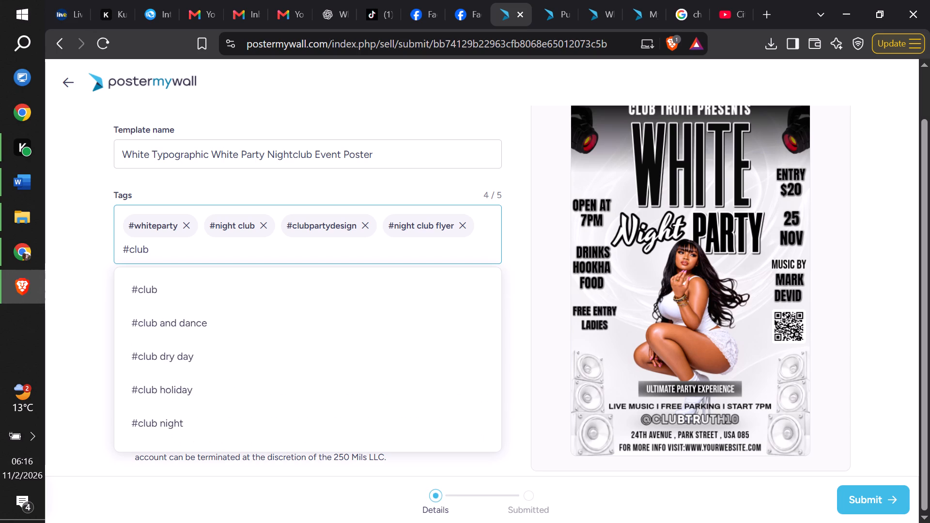
key(e)
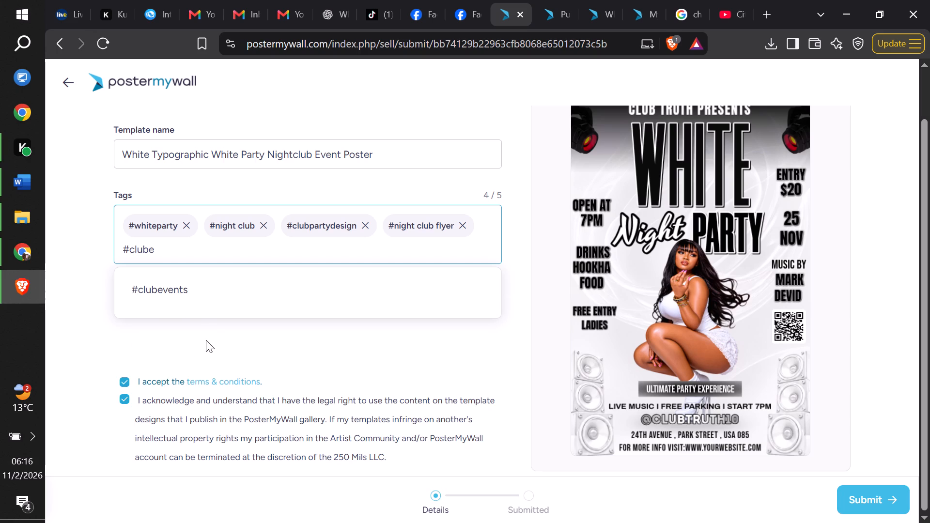
click(205, 299)
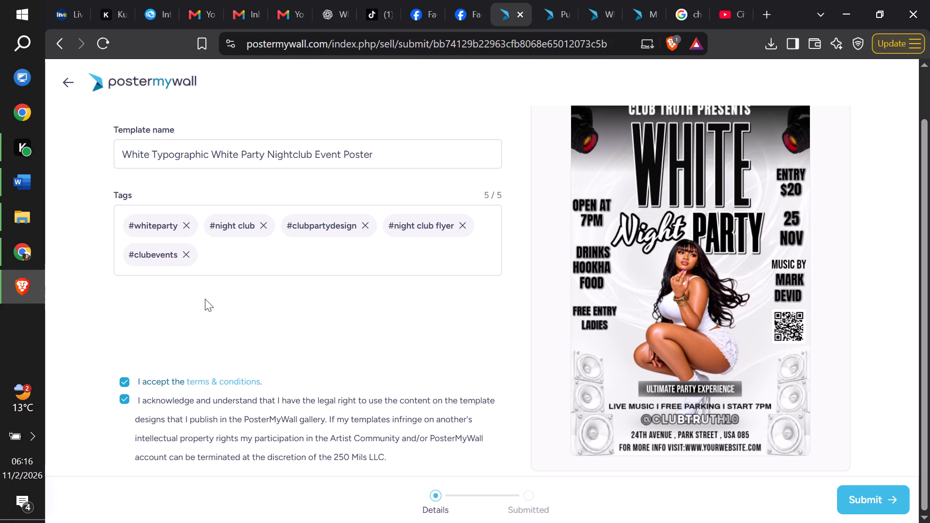
Submit the White Typographic White Party Nightclub Event Poster template and go to My Stuff.
drag(929, 294, 929, 346)
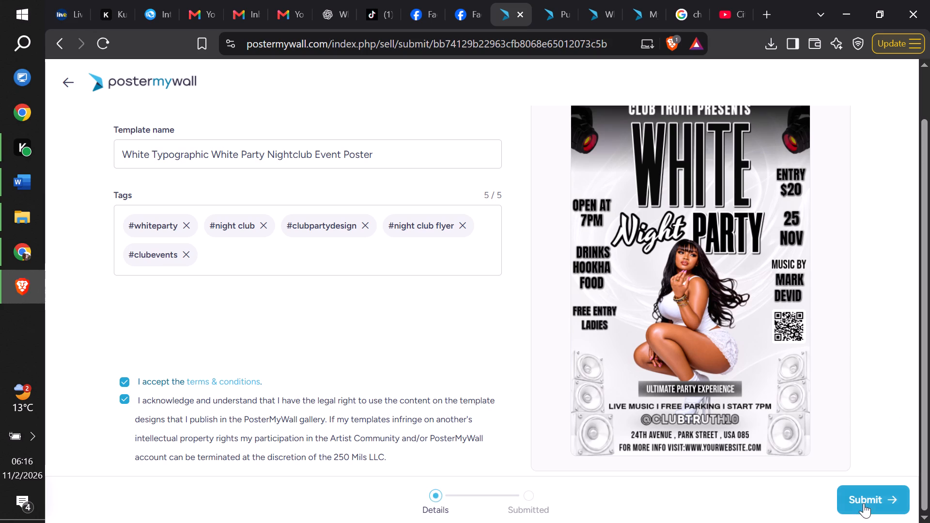
click(864, 503)
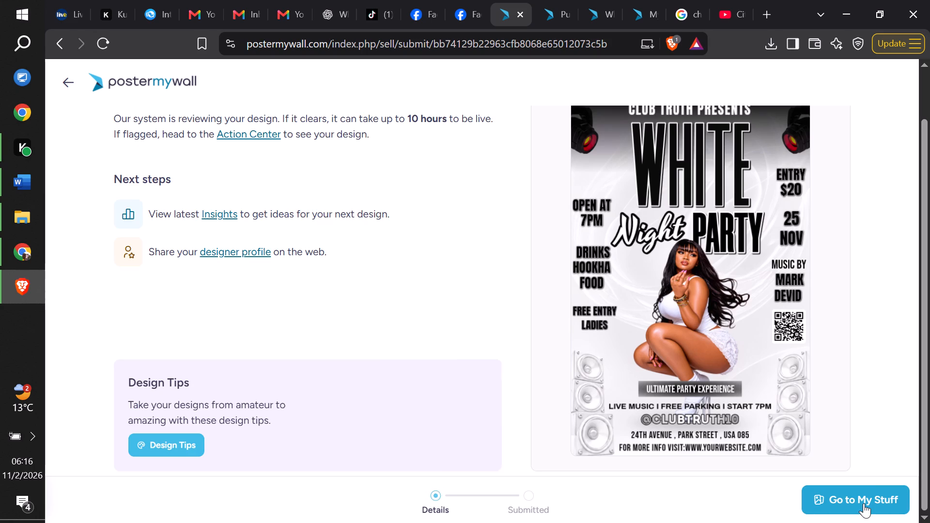
click(864, 503)
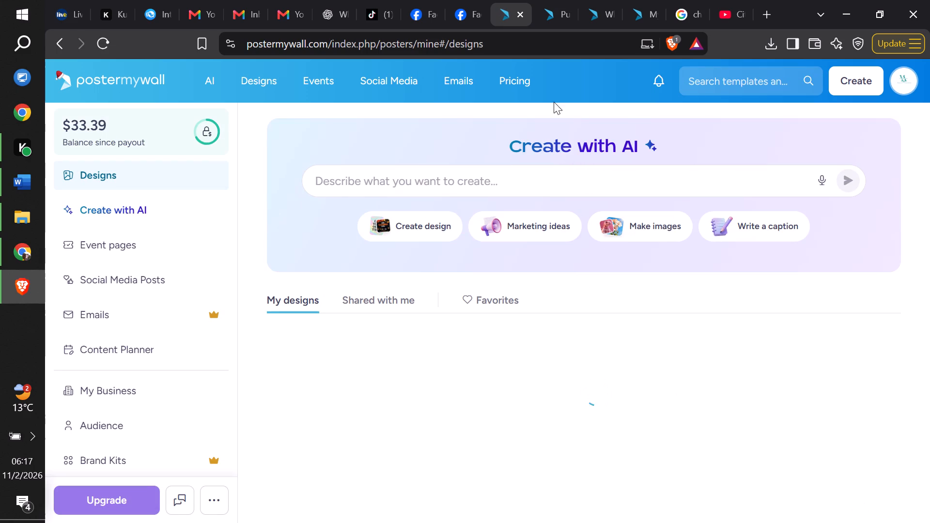
Exit the editors of the purple LADIES NIGHT PARTY and yellow LADIES Night posters in their tabs, leaving without saving changes.
click(554, 24)
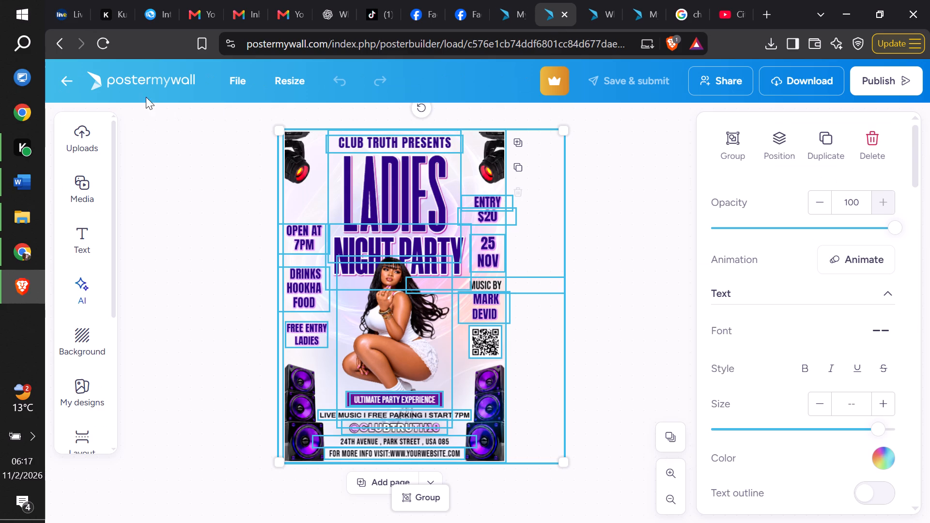
click(153, 82)
click(586, 0)
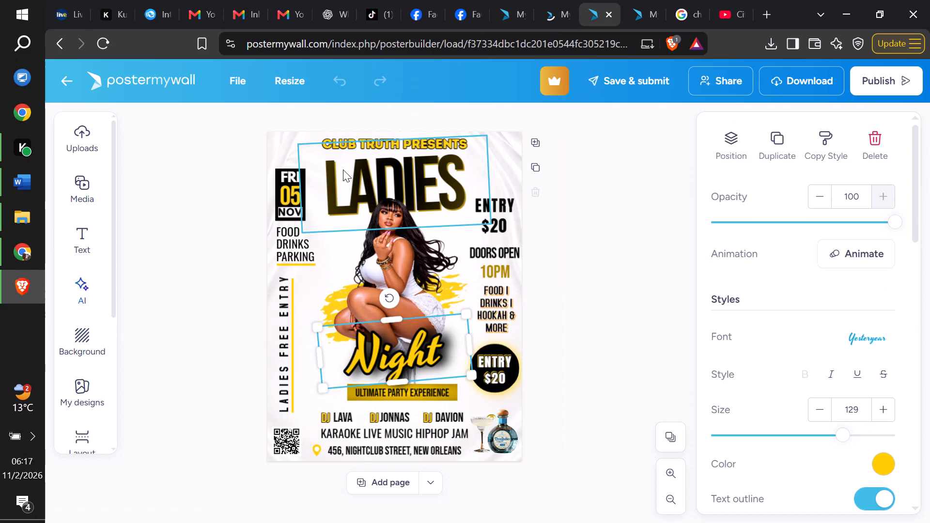
click(187, 77)
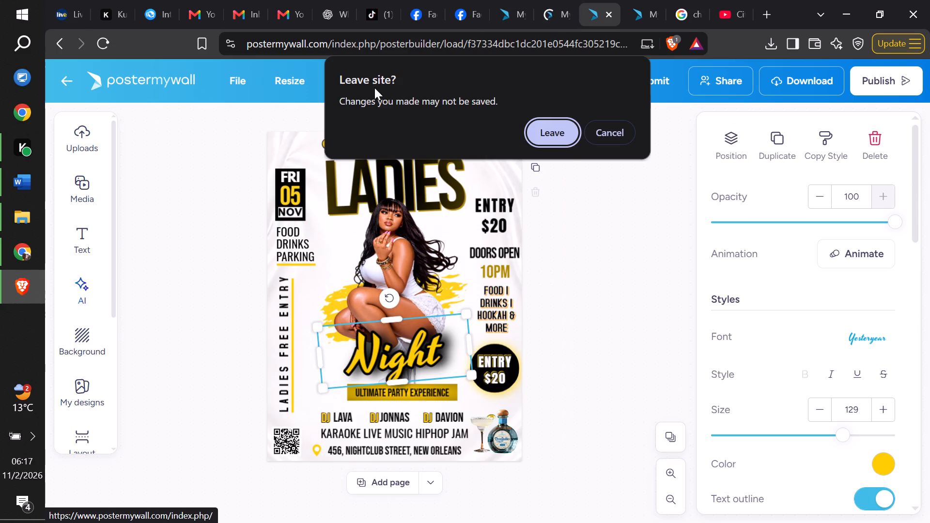
click(558, 138)
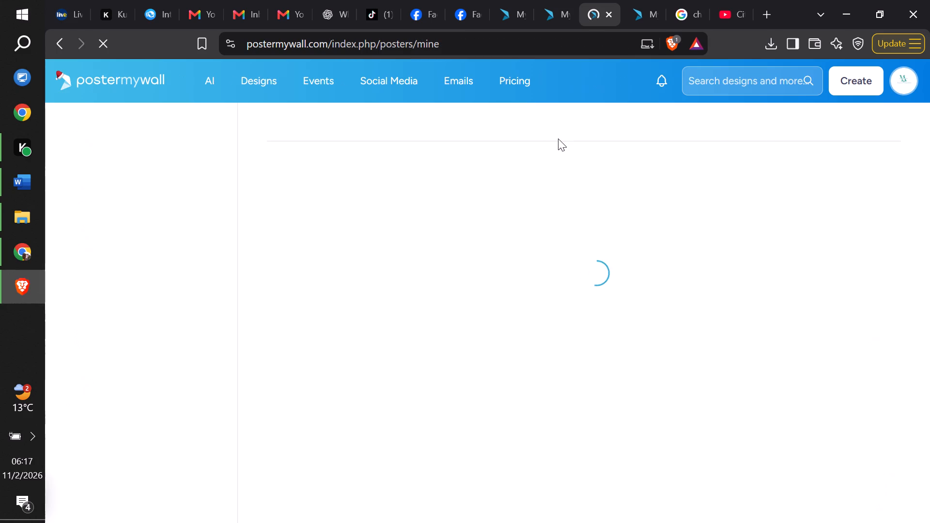
Return to the first My designs tab, browse the earlier designs and open the black neon LADIES SEXY Night flyer.
click(506, 0)
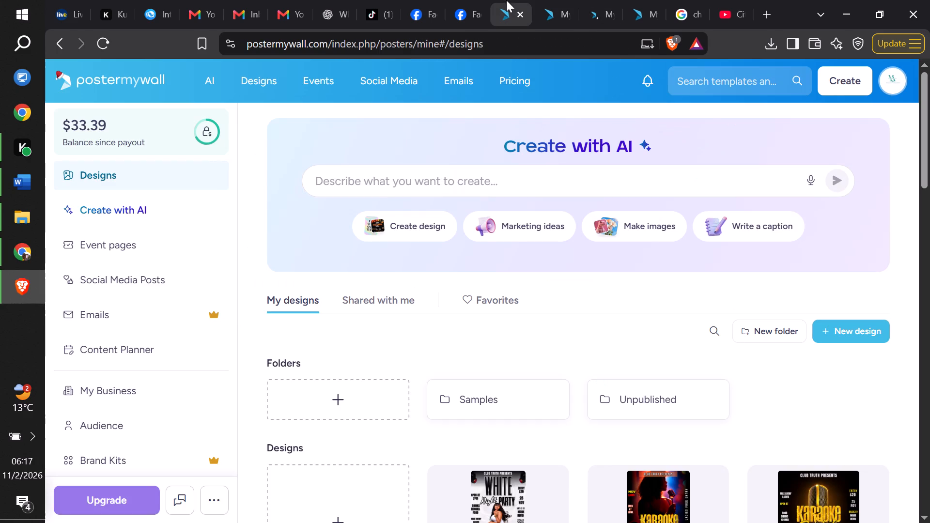
drag(929, 174, 929, 197)
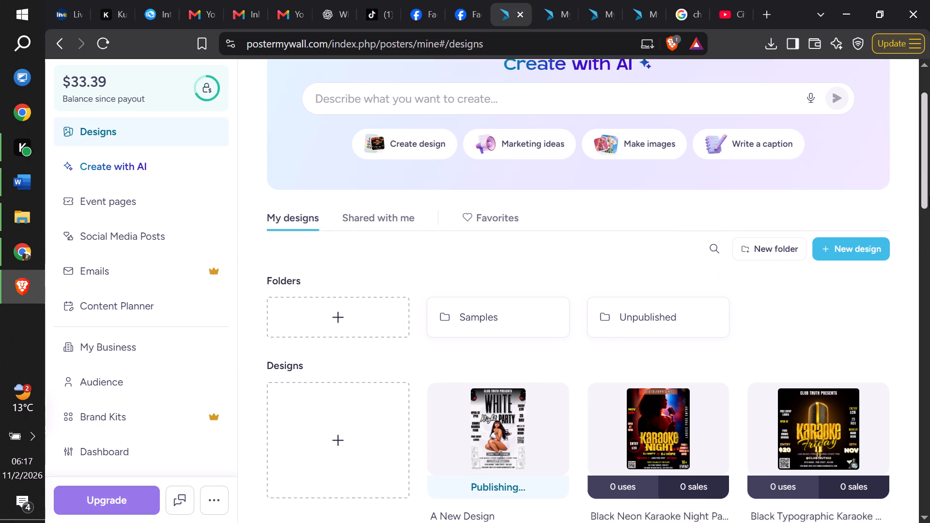
drag(929, 197, 929, 219)
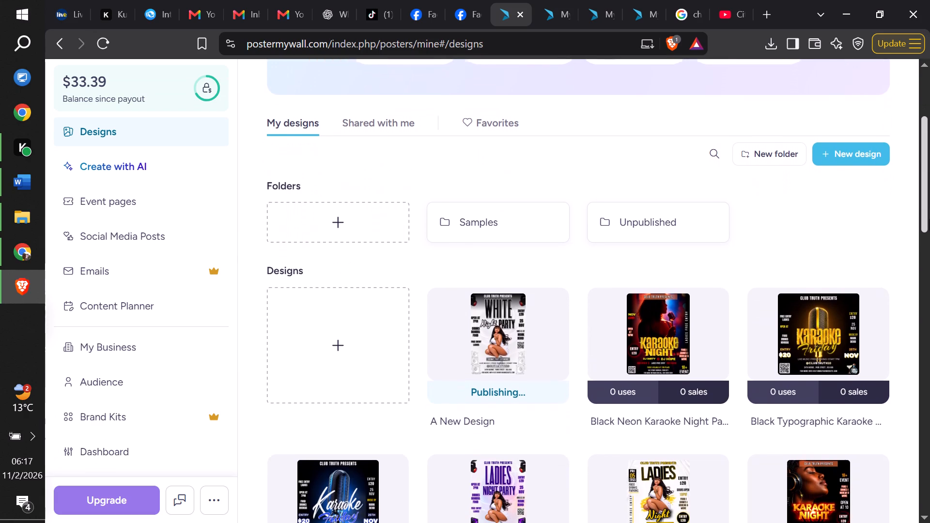
drag(929, 219, 929, 231)
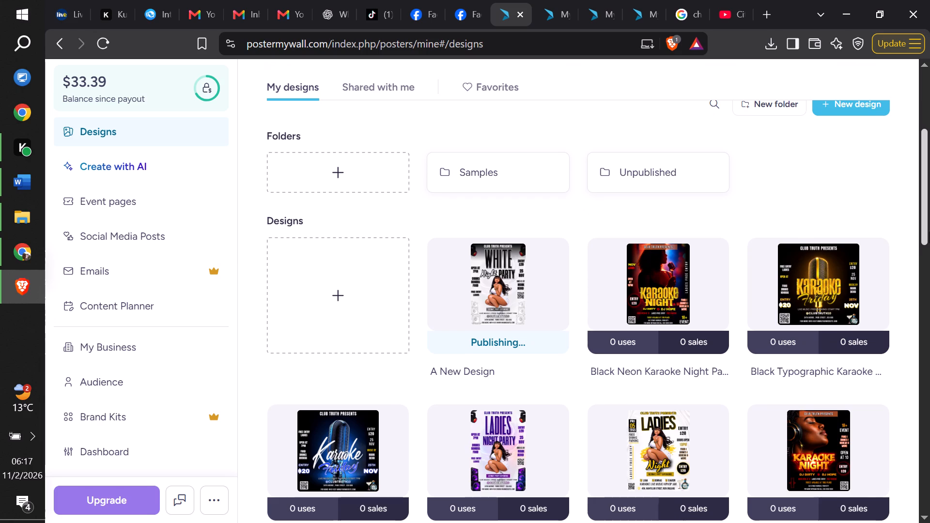
drag(929, 231, 929, 246)
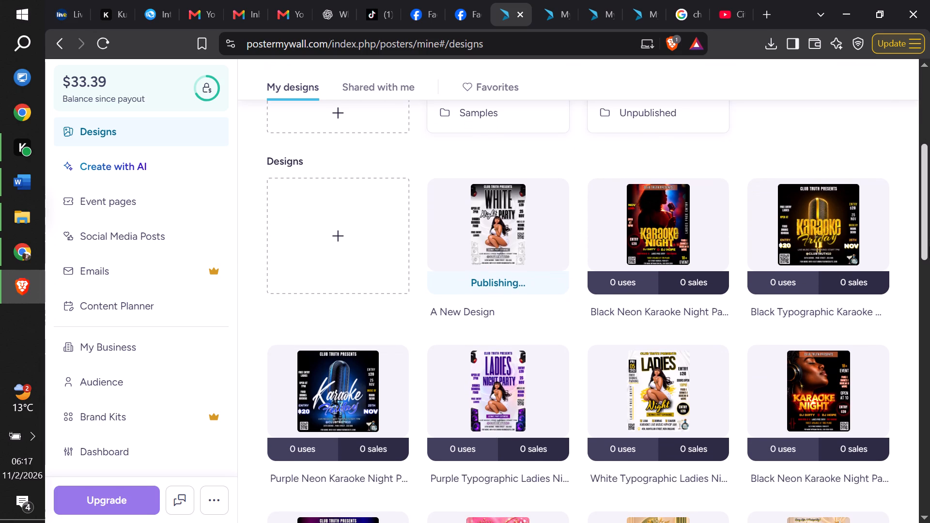
drag(929, 246, 929, 251)
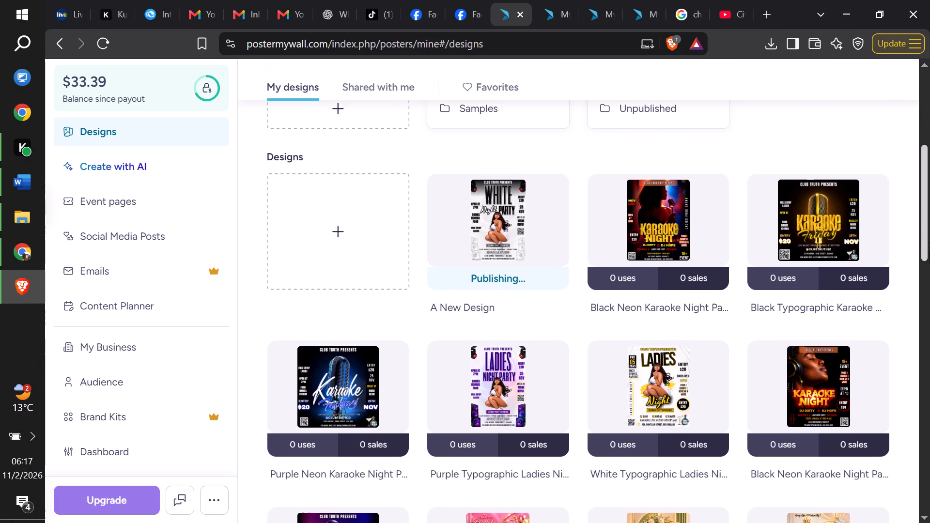
drag(929, 251, 929, 303)
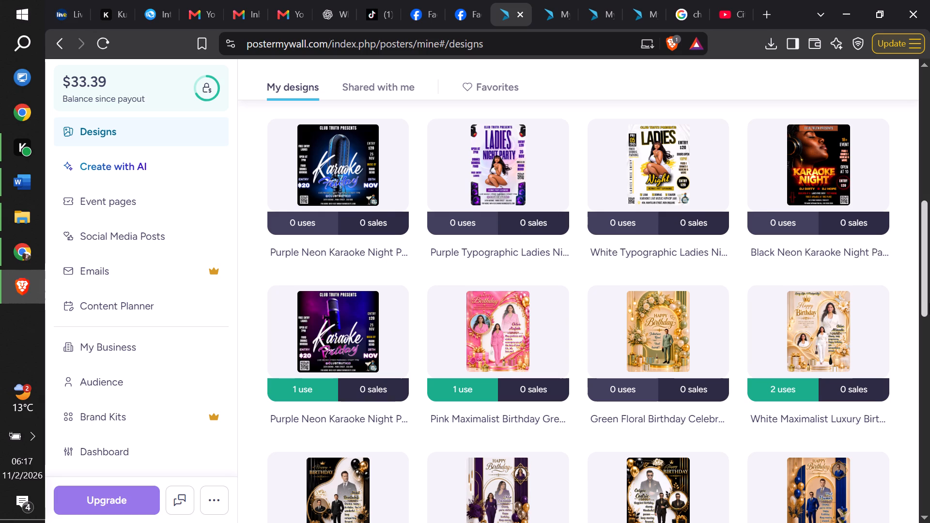
drag(929, 303, 929, 357)
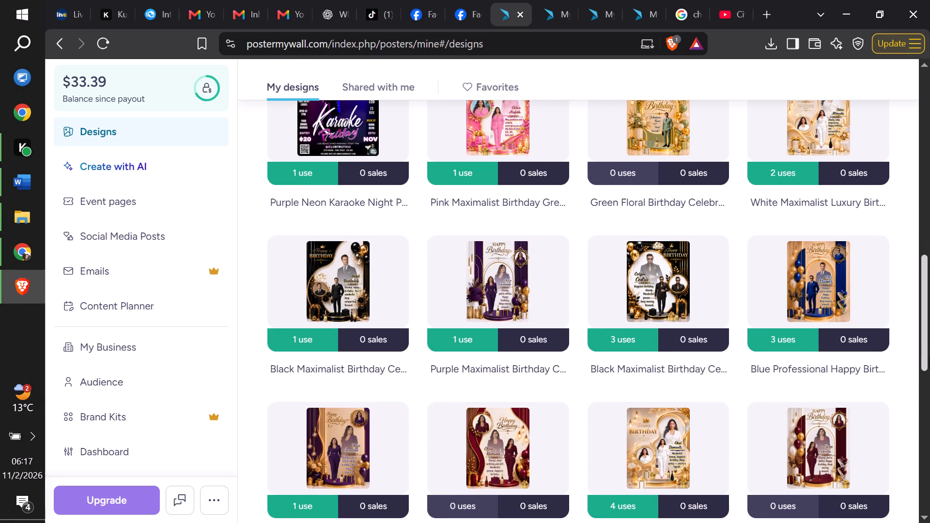
drag(929, 357, 929, 401)
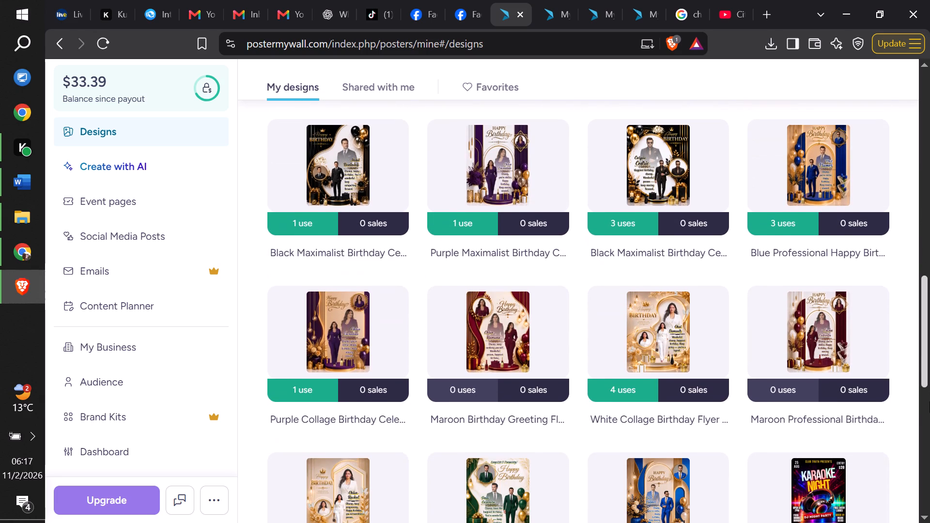
drag(929, 401, 929, 458)
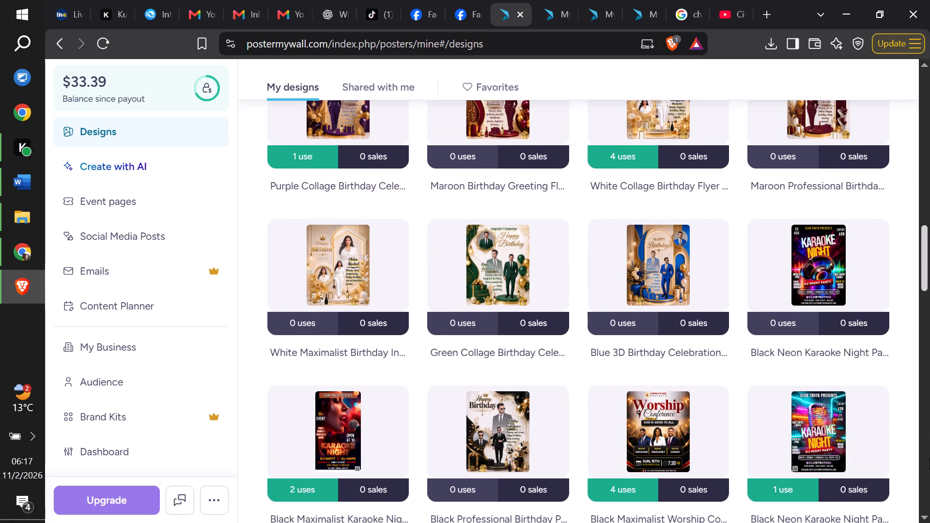
drag(929, 458, 929, 464)
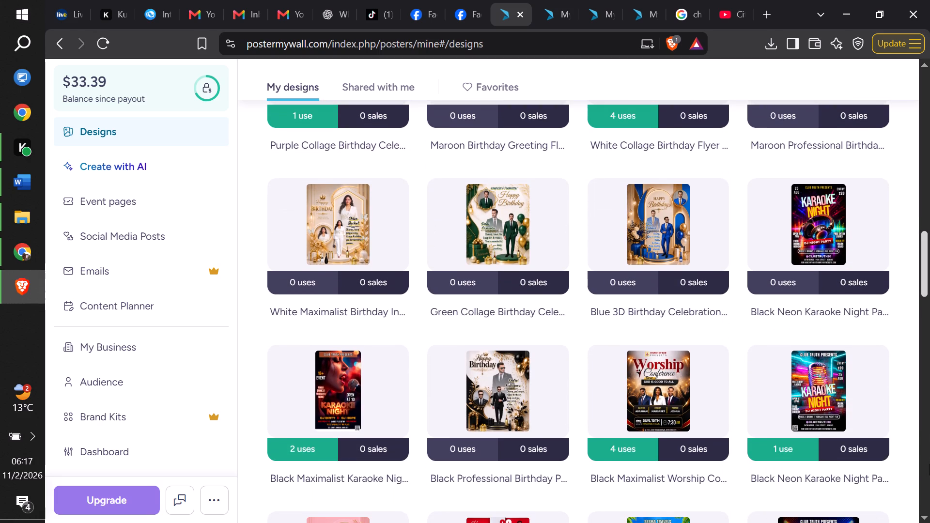
drag(929, 464, 929, 469)
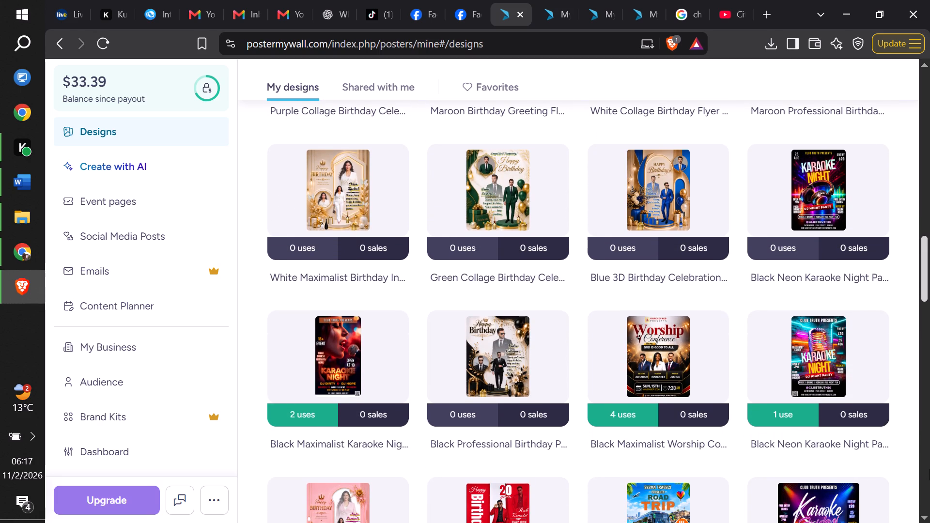
drag(929, 469, 929, 449)
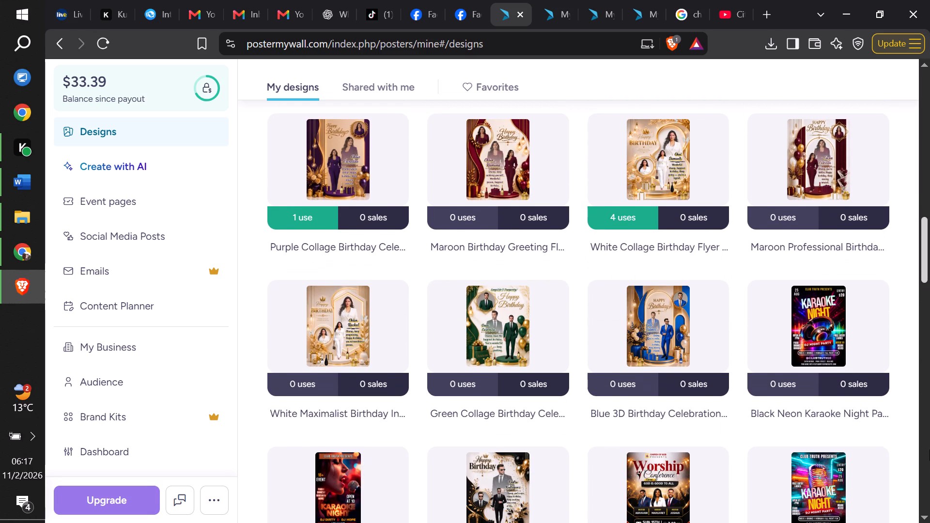
drag(929, 449, 929, 454)
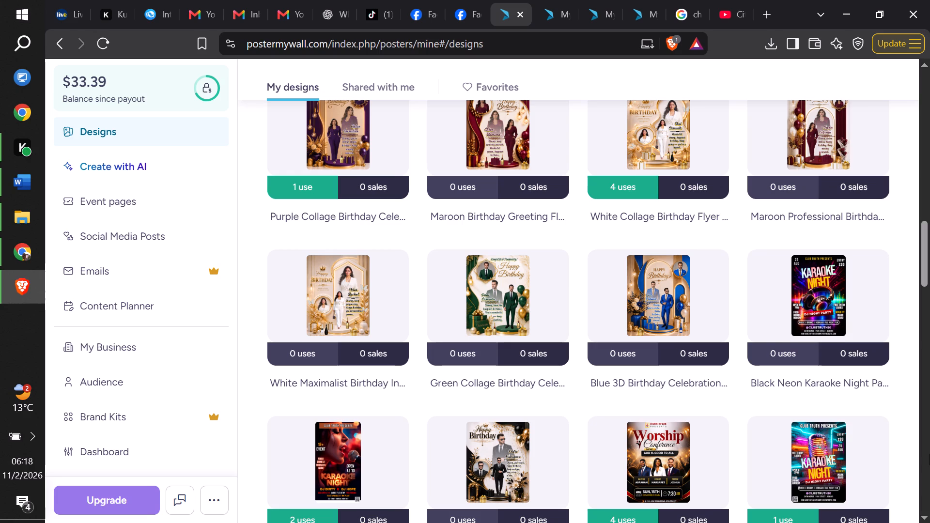
drag(929, 454, 929, 459)
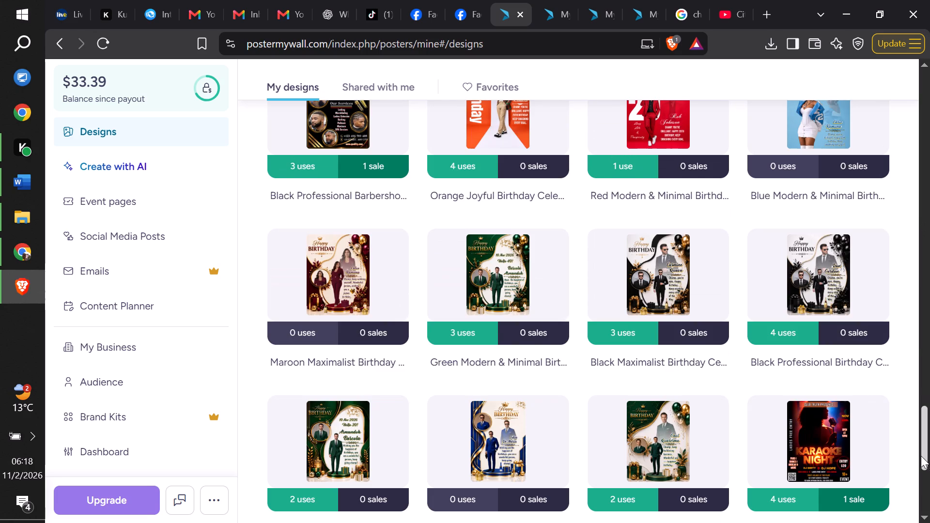
drag(921, 454, 921, 421)
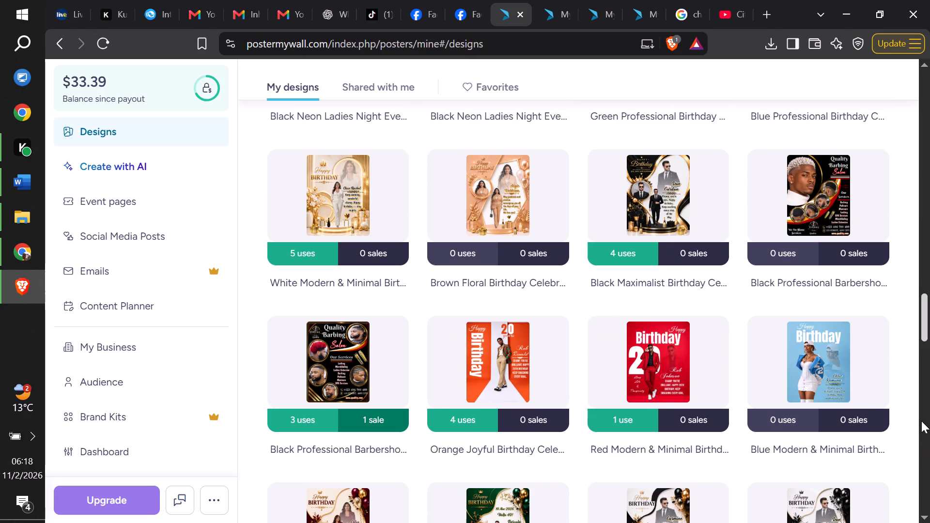
drag(921, 421, 921, 400)
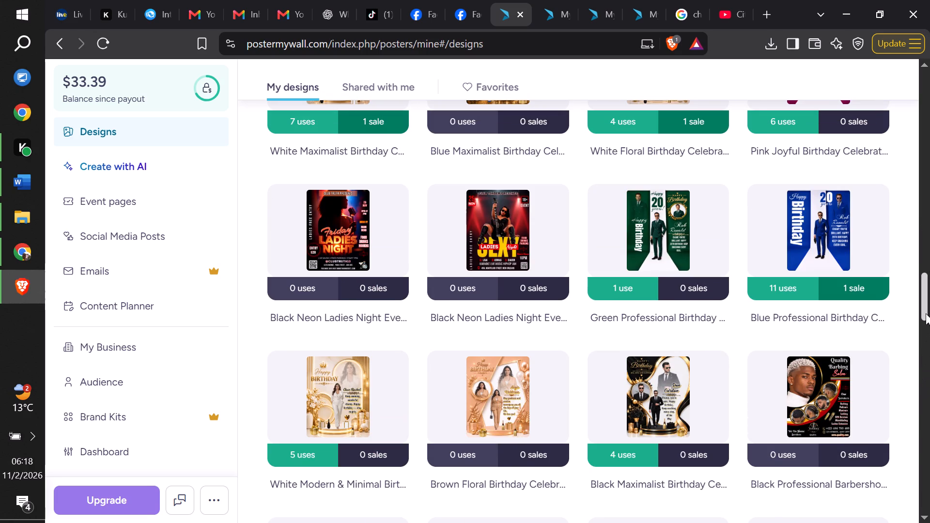
click(926, 313)
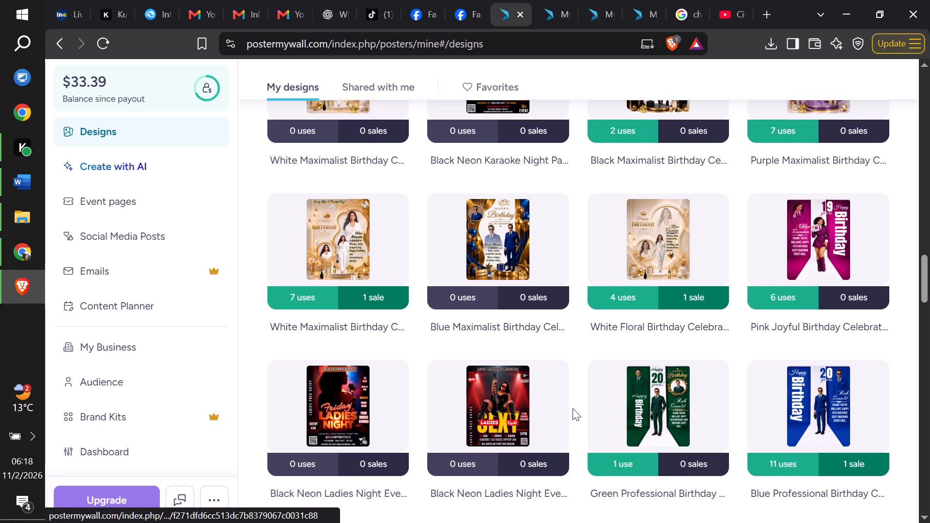
click(557, 405)
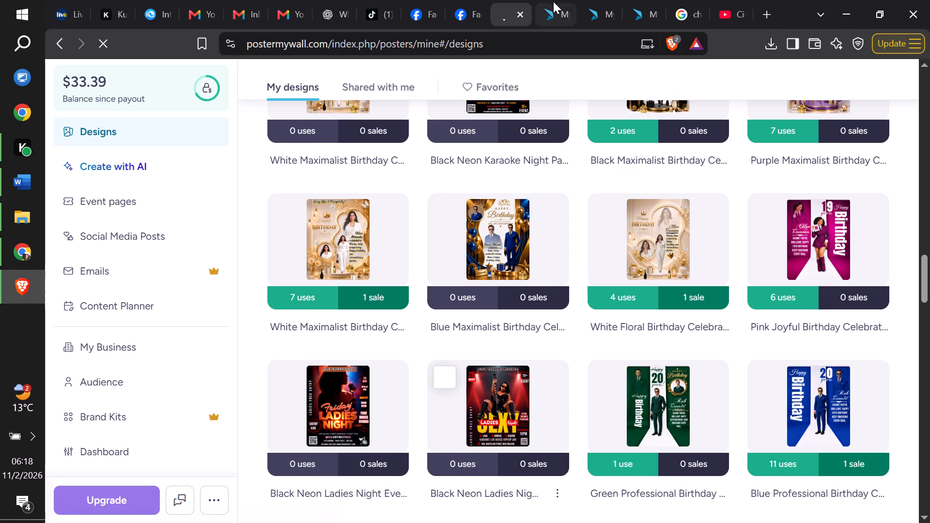
Start creating a new design from the Designs section of the second My designs tab.
click(554, 0)
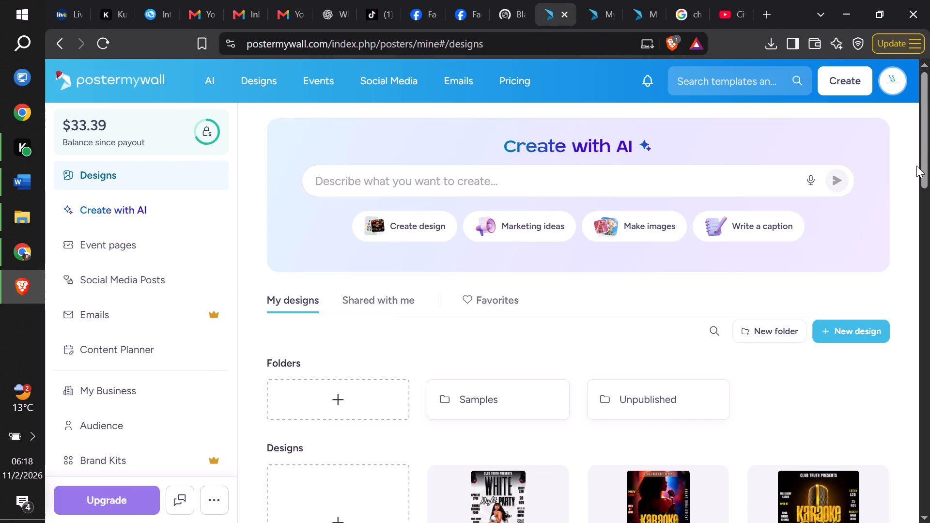
drag(929, 159, 929, 196)
click(377, 360)
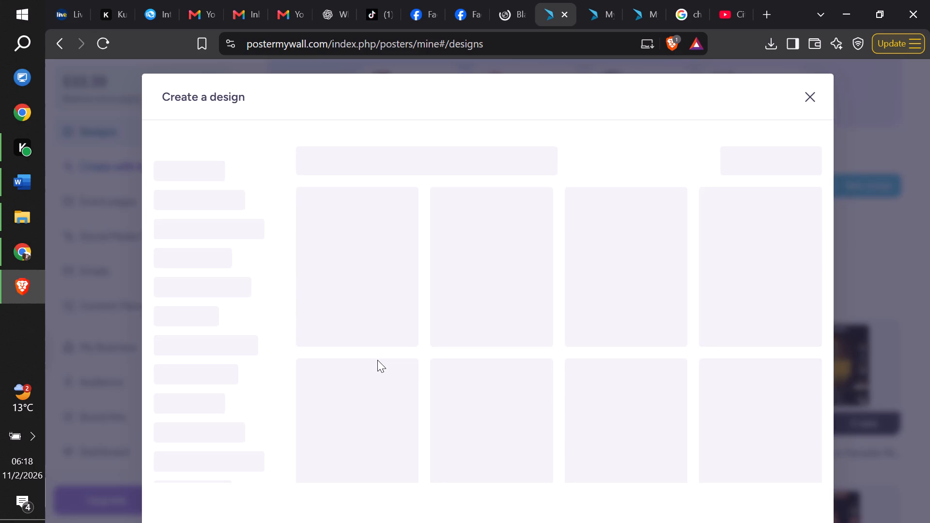
Move the tab with the Create a design dialog ahead of the LADIES SEXY Night flyer's tab, and view the flyer.
click(597, 0)
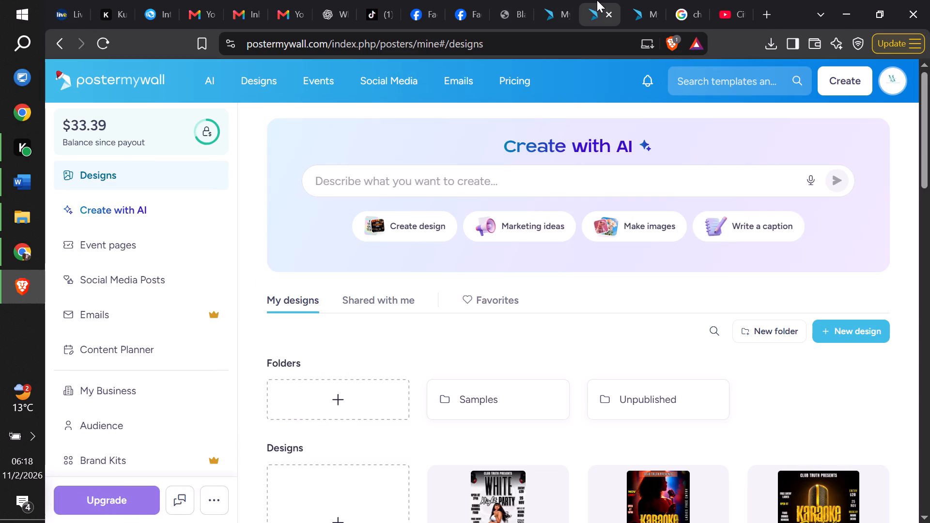
drag(929, 115, 929, 137)
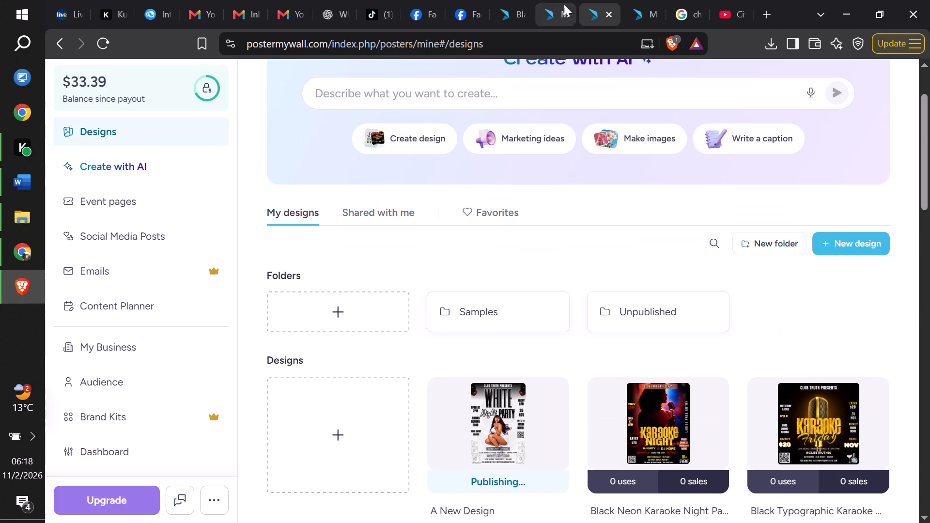
drag(557, 2, 516, 0)
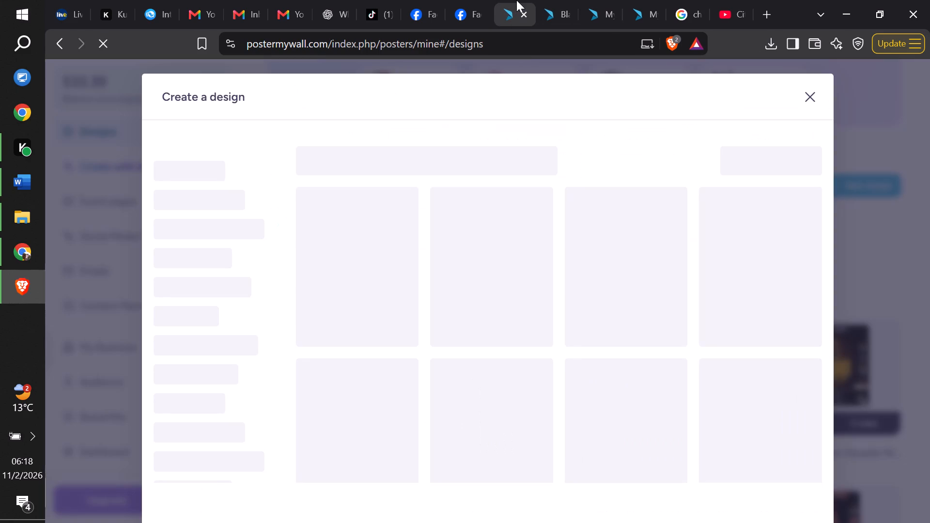
click(548, 0)
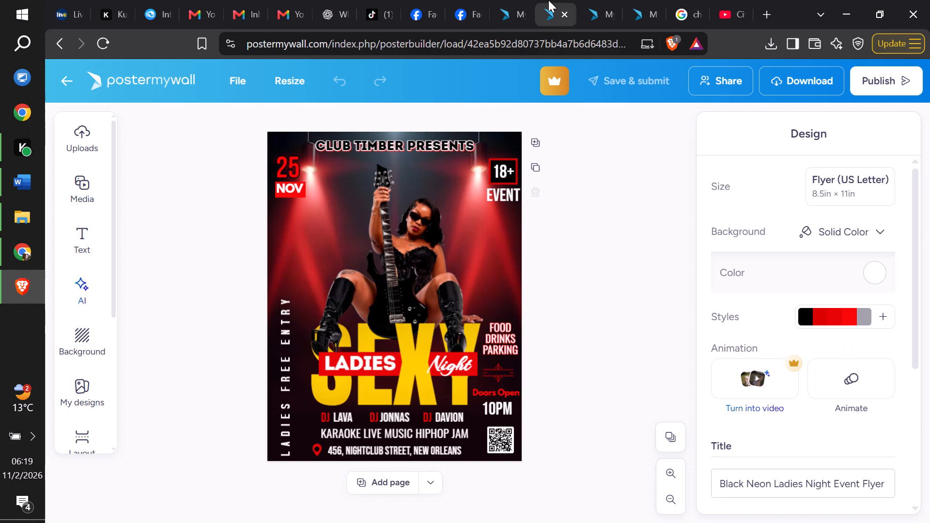
Look through the earlier designs in the other My designs tab, far down the list, for another nightlife flyer.
click(579, 0)
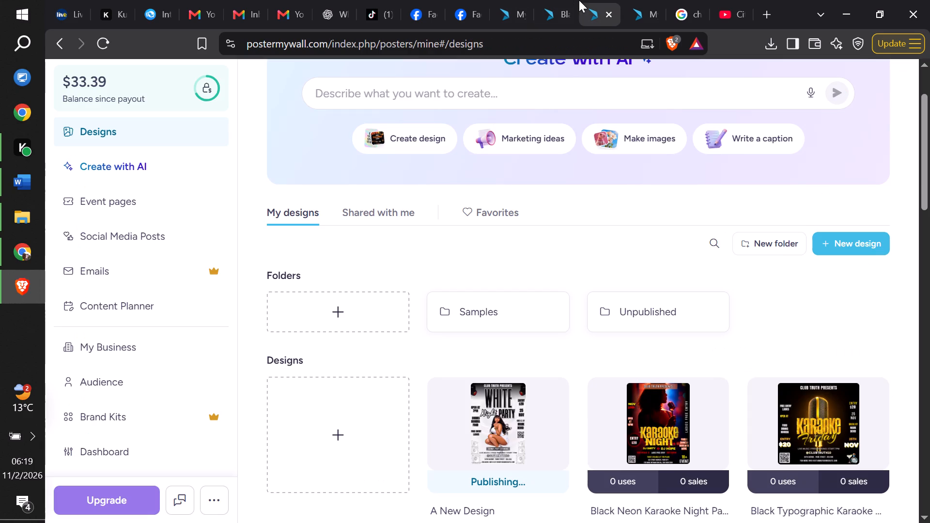
drag(929, 165, 929, 463)
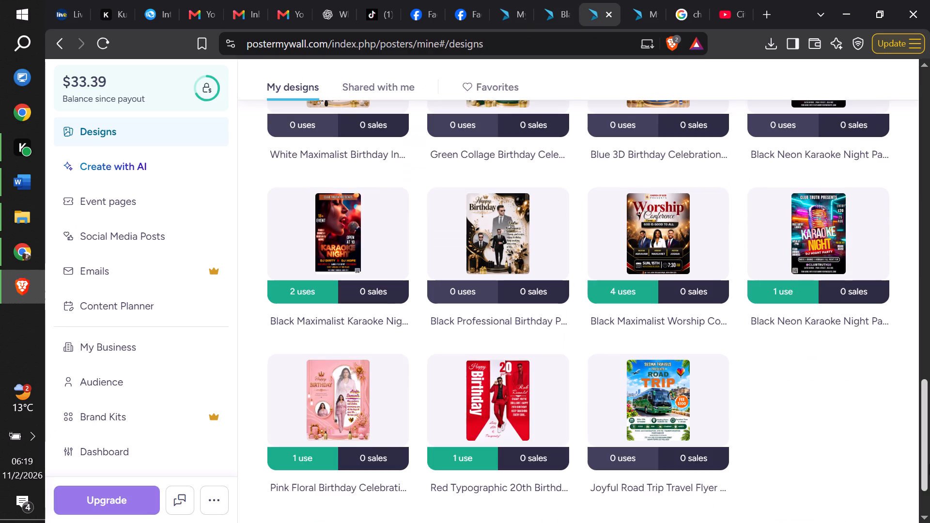
drag(929, 463, 929, 507)
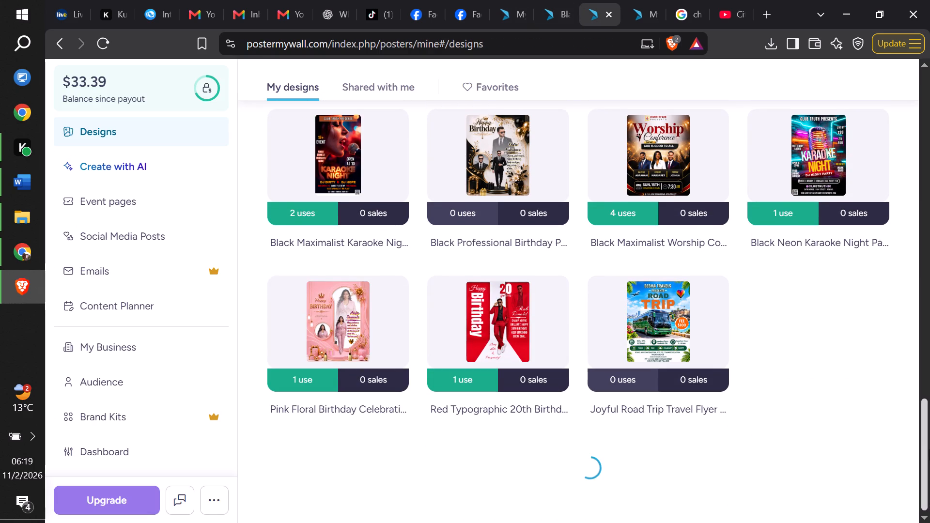
drag(929, 289, 929, 420)
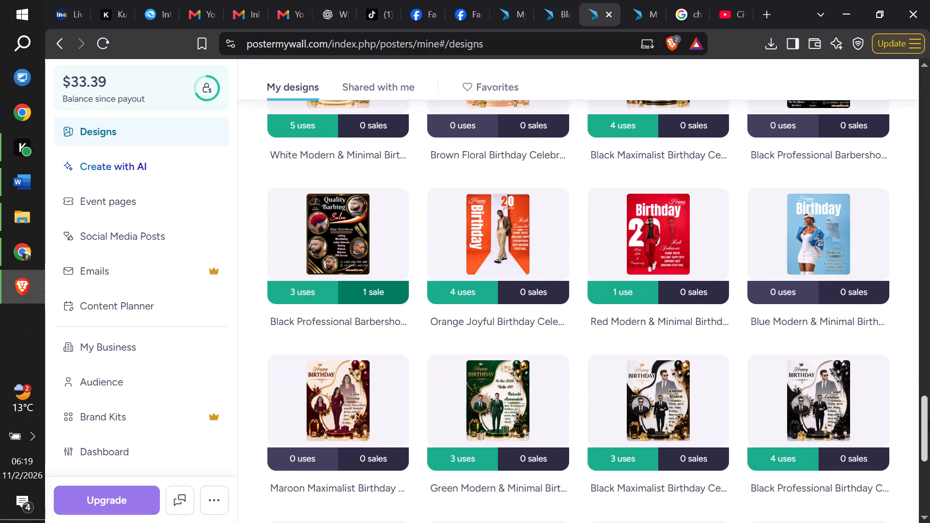
drag(929, 420, 929, 522)
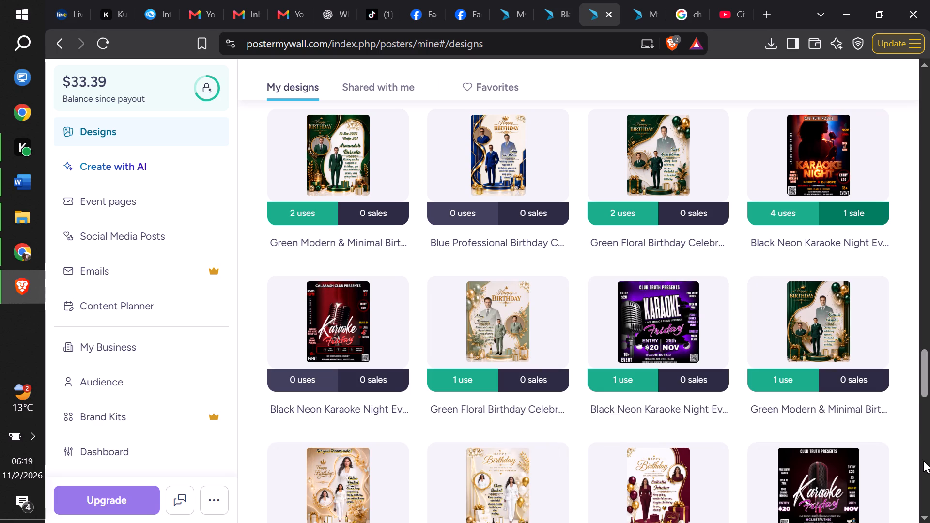
drag(921, 377, 929, 444)
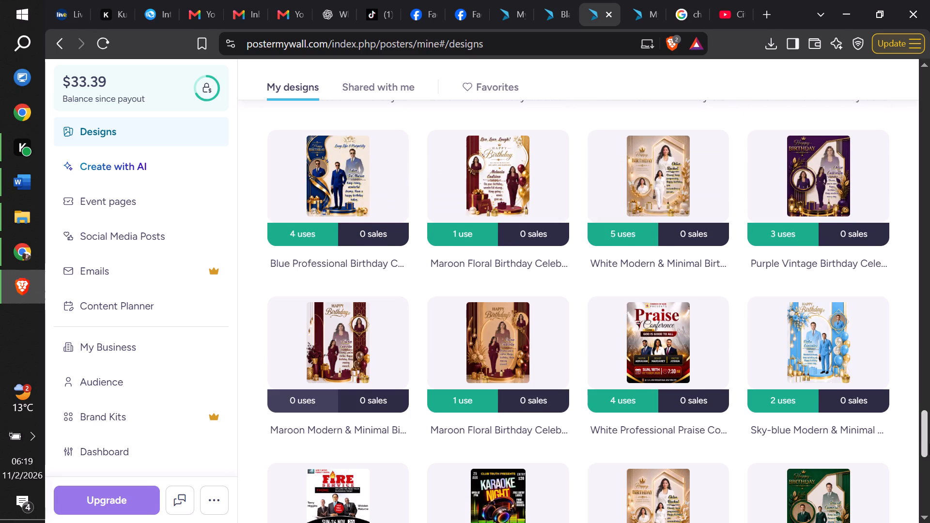
drag(929, 444, 929, 469)
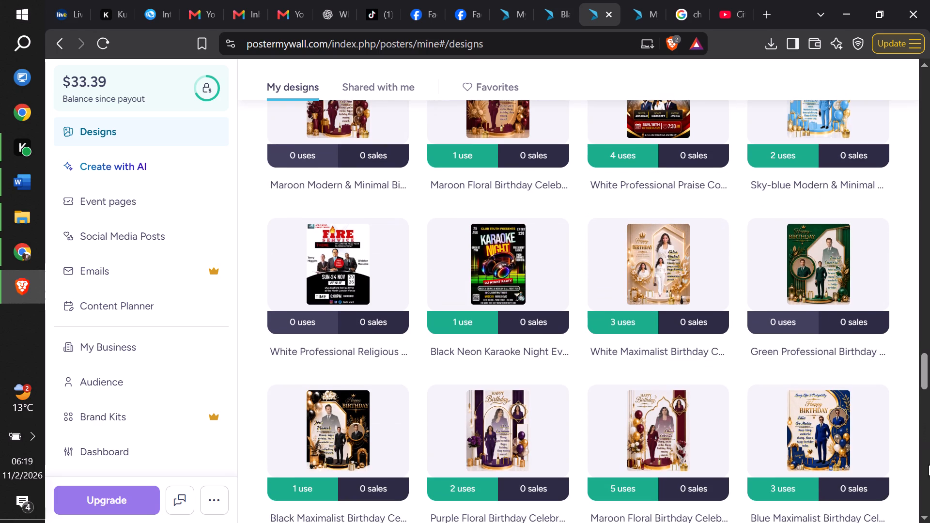
drag(923, 383, 929, 403)
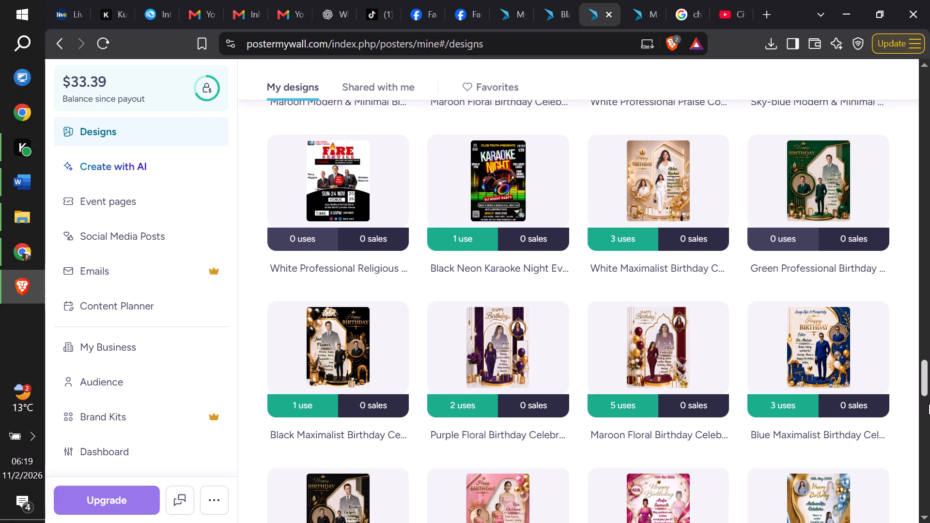
drag(929, 403, 929, 477)
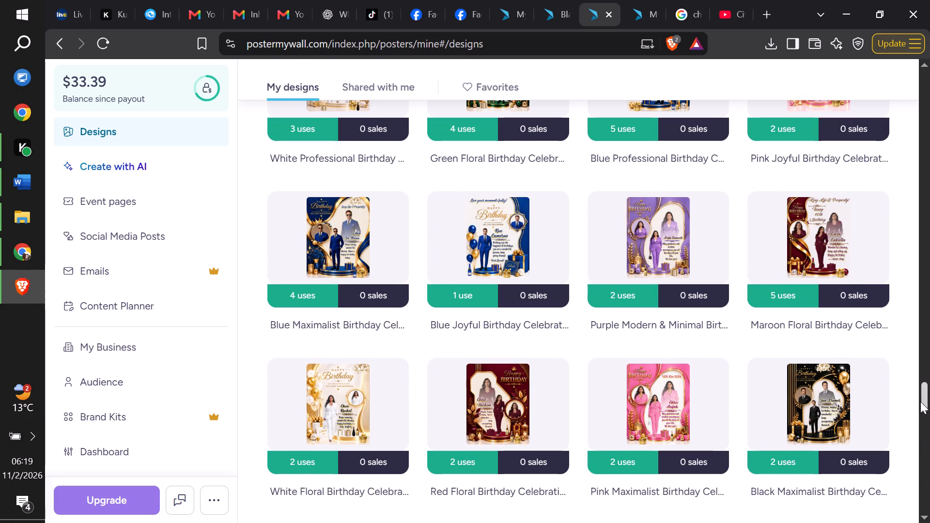
drag(925, 400, 929, 466)
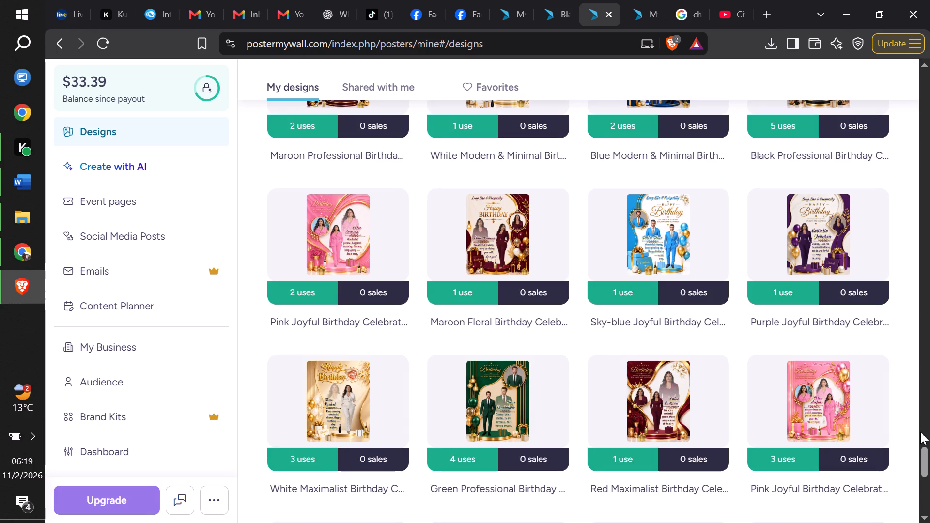
drag(921, 461, 929, 522)
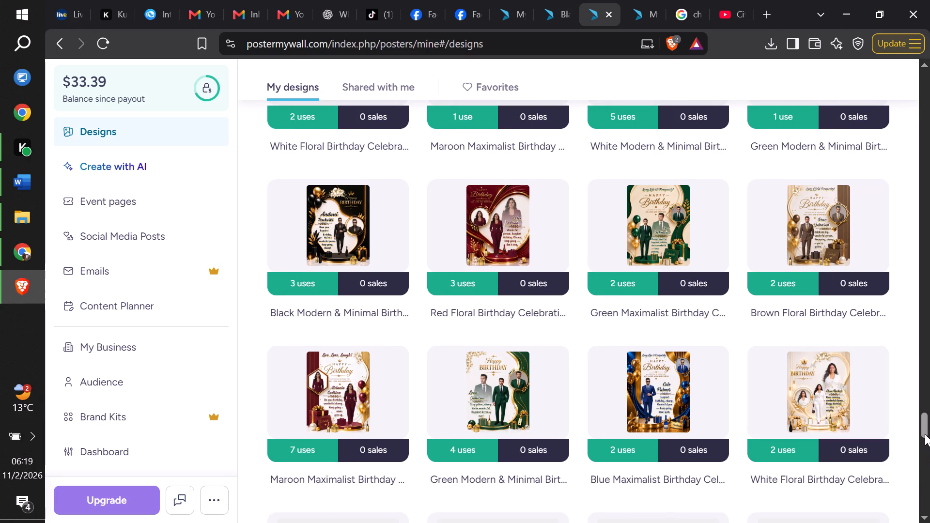
drag(925, 434, 929, 522)
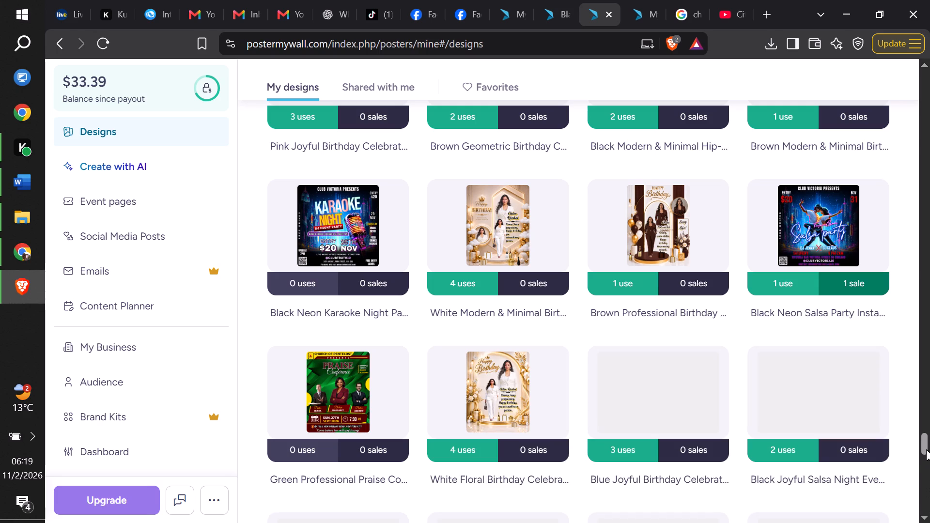
click(927, 447)
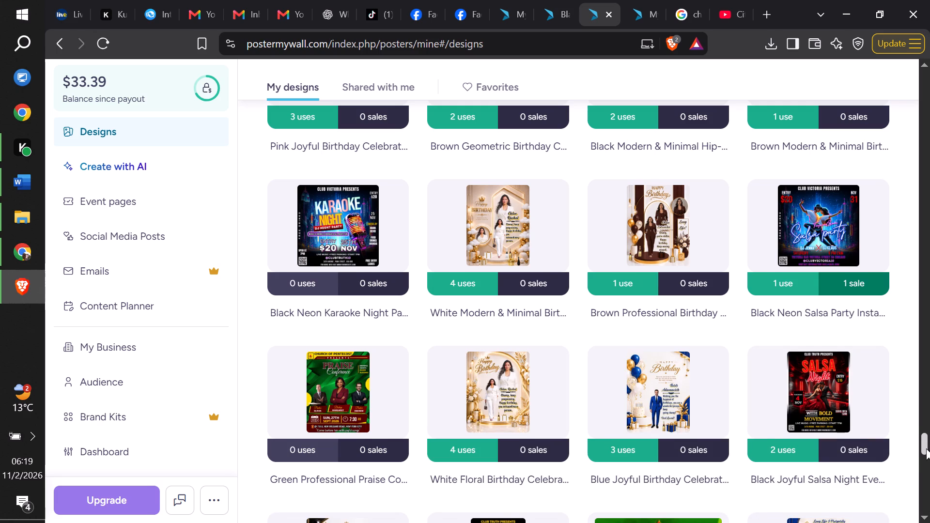
drag(926, 443, 925, 452)
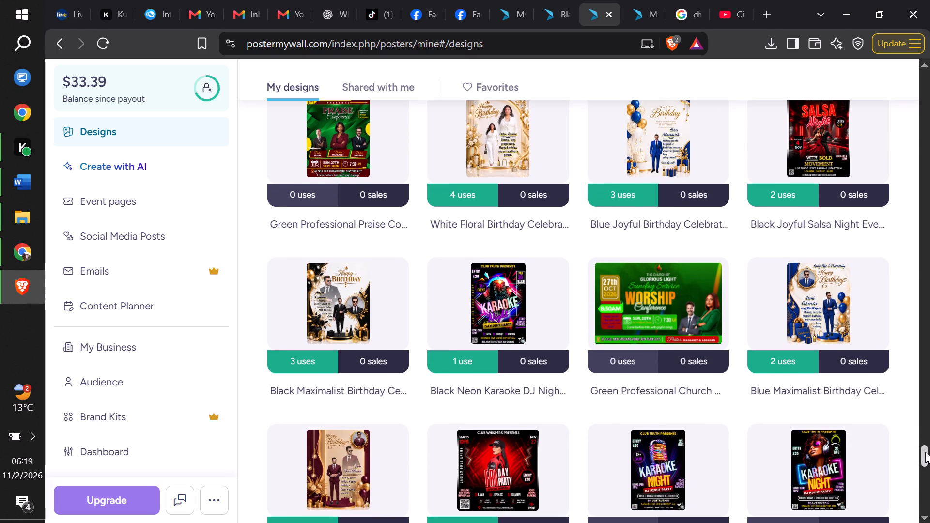
drag(925, 452, 926, 462)
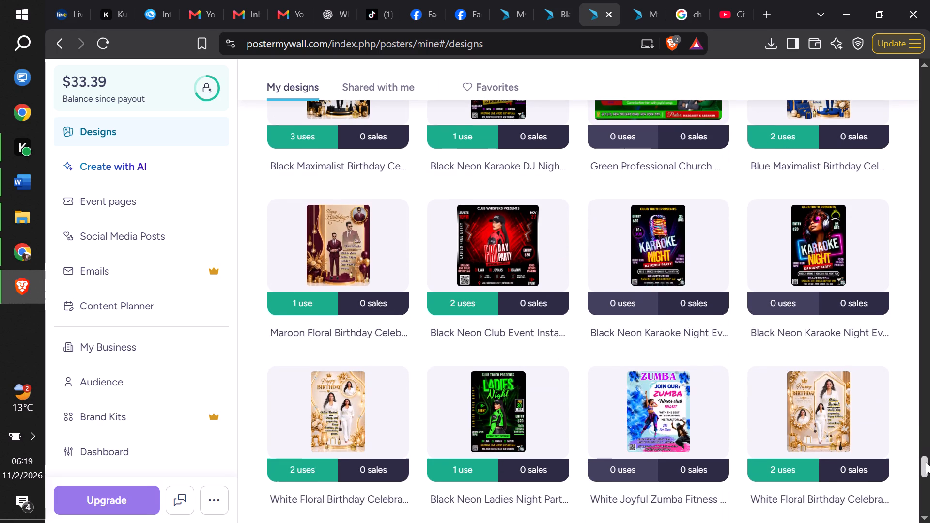
drag(926, 462, 927, 477)
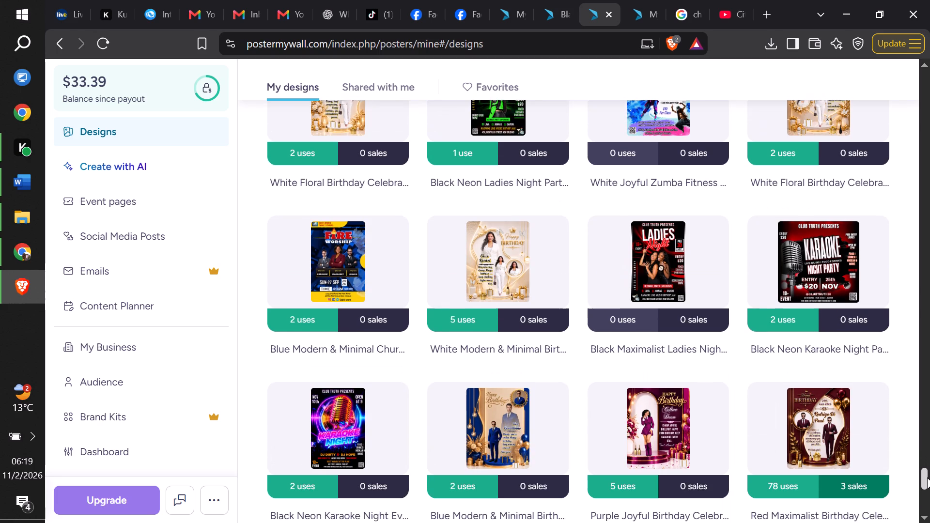
drag(927, 477, 928, 480)
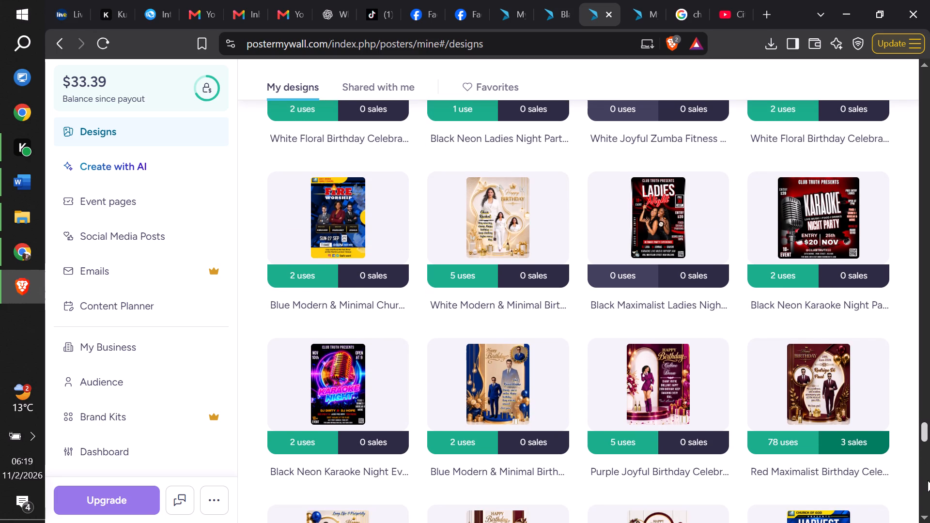
drag(928, 480, 929, 493)
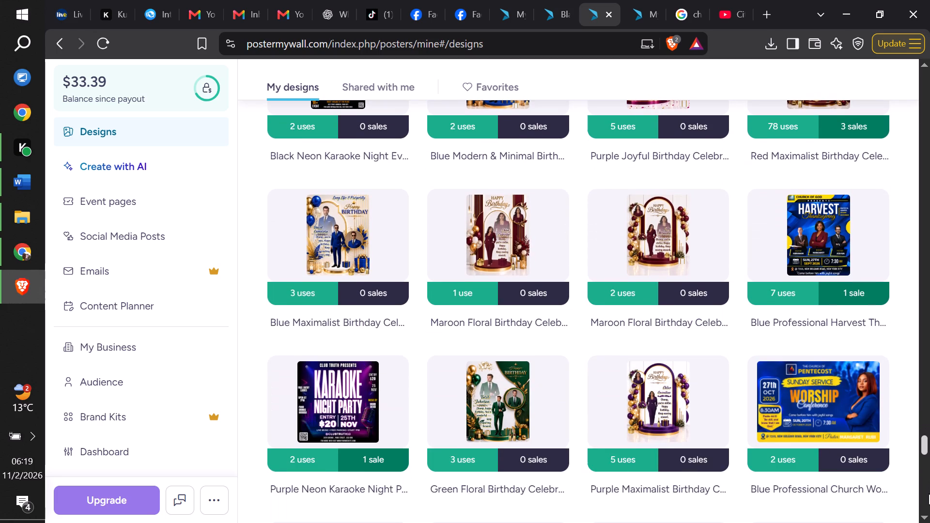
drag(929, 493, 929, 494)
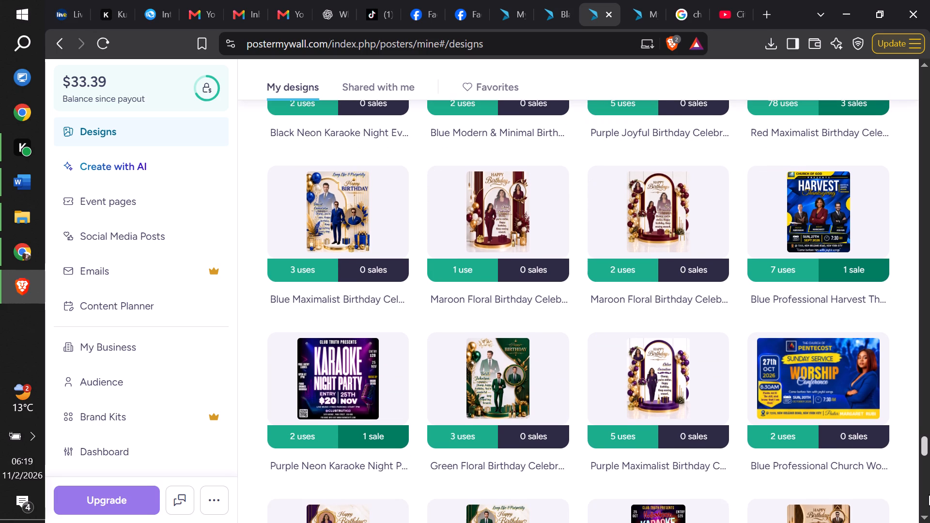
drag(929, 494, 929, 499)
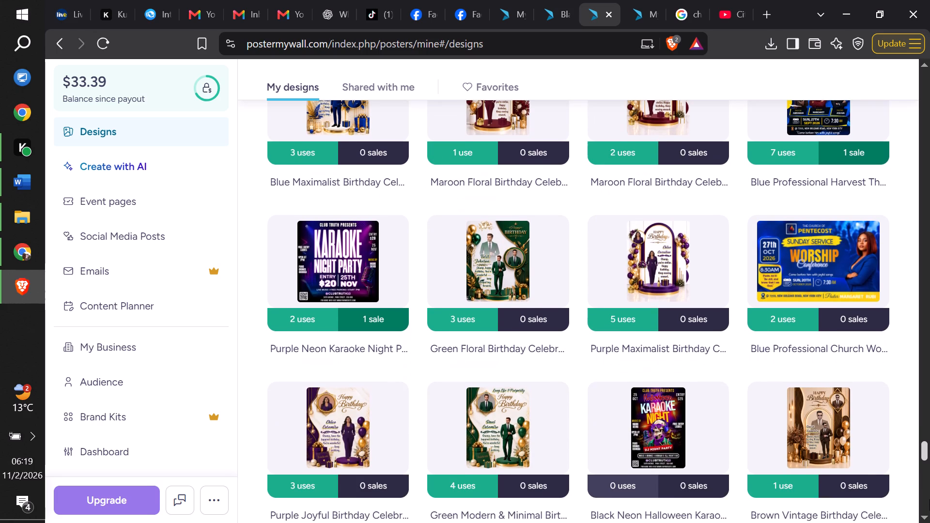
drag(929, 499, 929, 506)
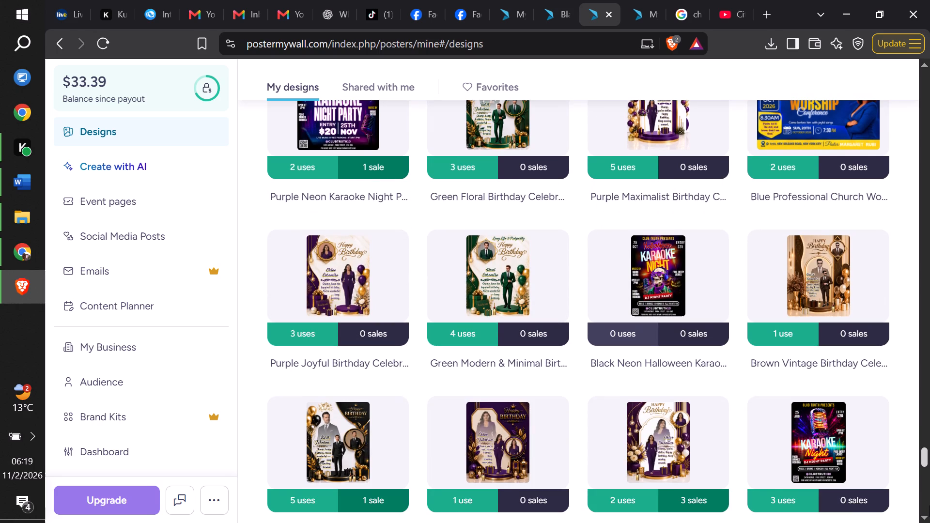
drag(929, 506, 929, 507)
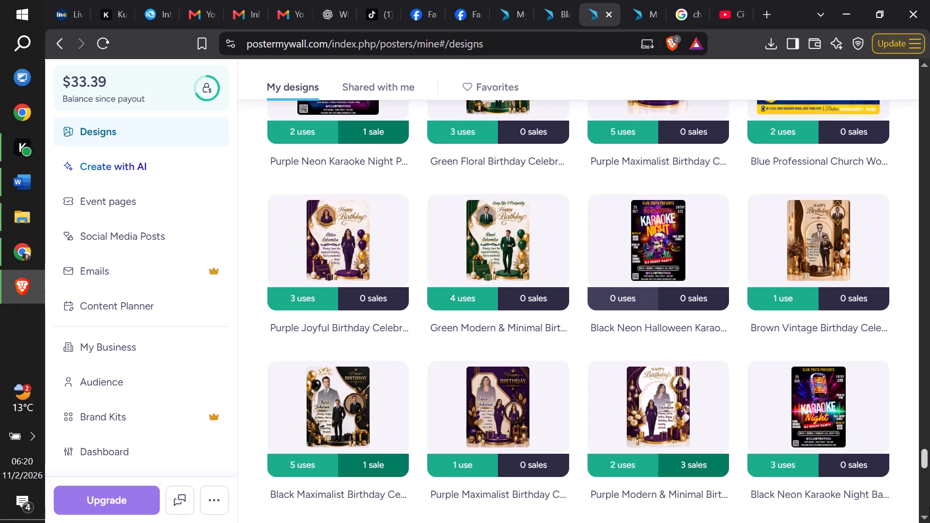
drag(929, 507, 929, 522)
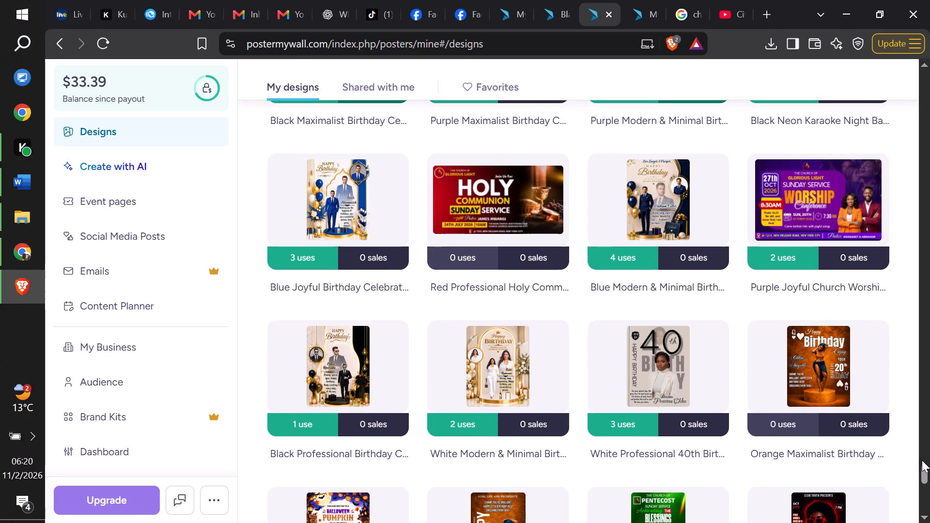
drag(923, 469, 924, 497)
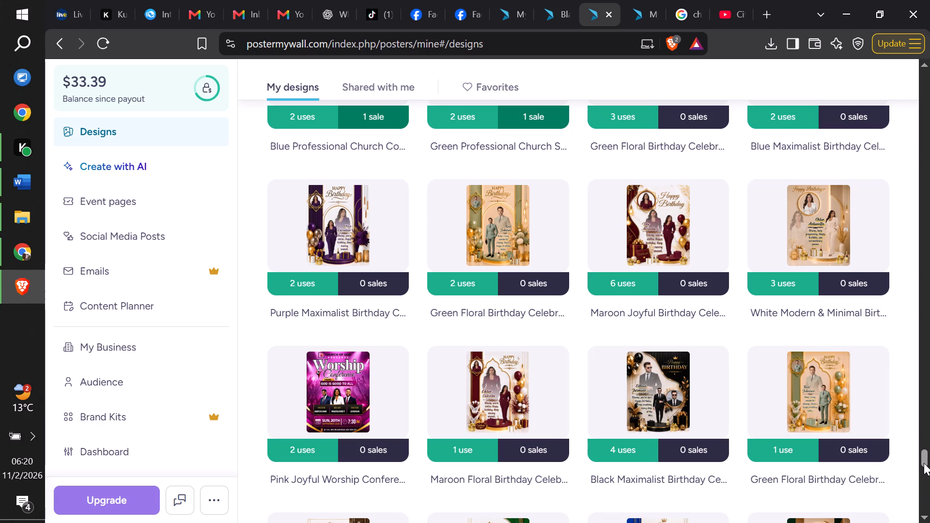
click(925, 458)
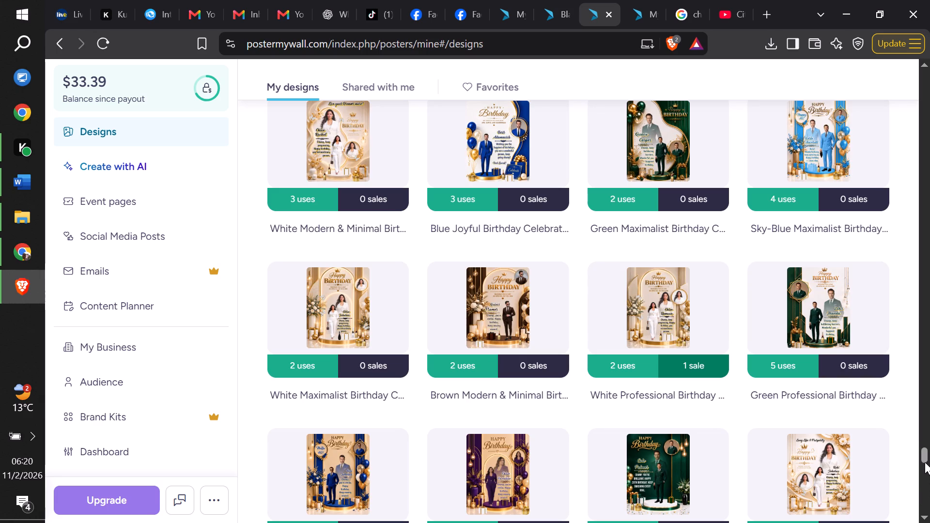
drag(925, 453, 923, 499)
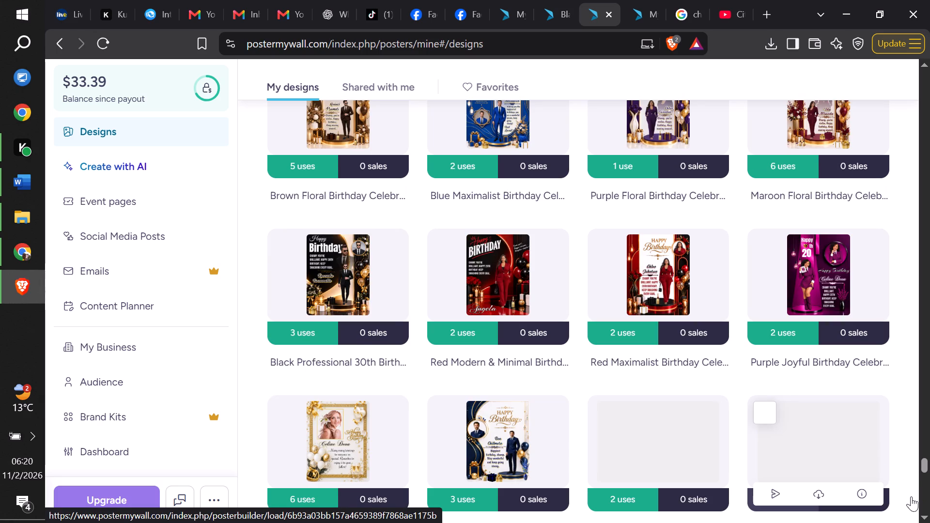
click(924, 519)
click(924, 519)
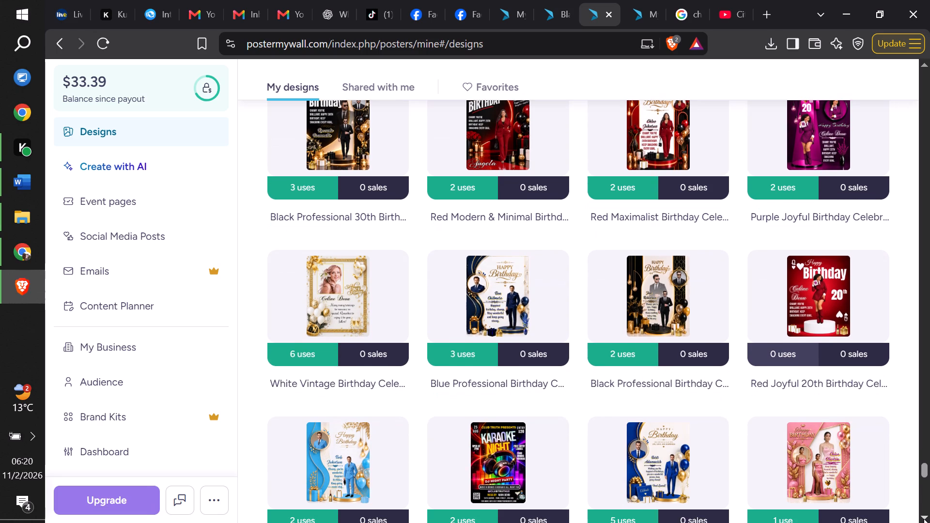
click(924, 519)
click(924, 519)
click(924, 519)
click(924, 519)
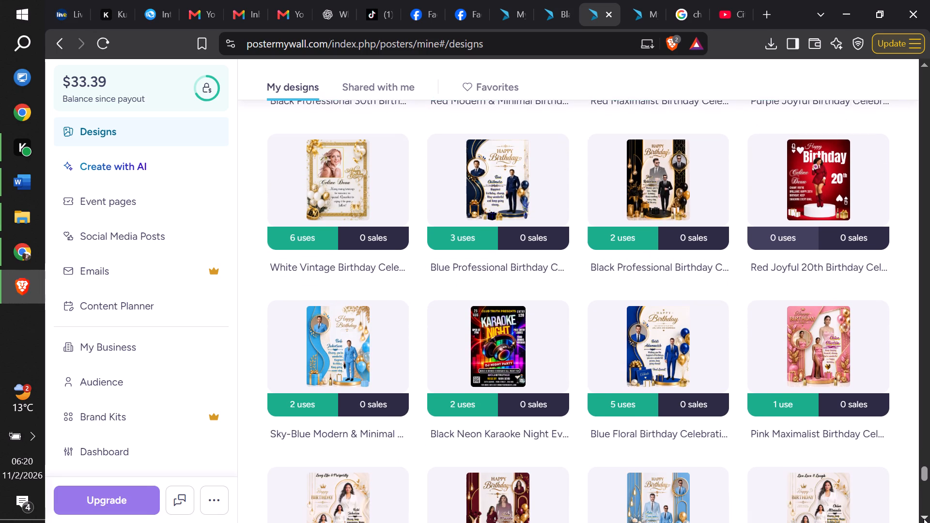
click(924, 519)
click(924, 519)
click(924, 519)
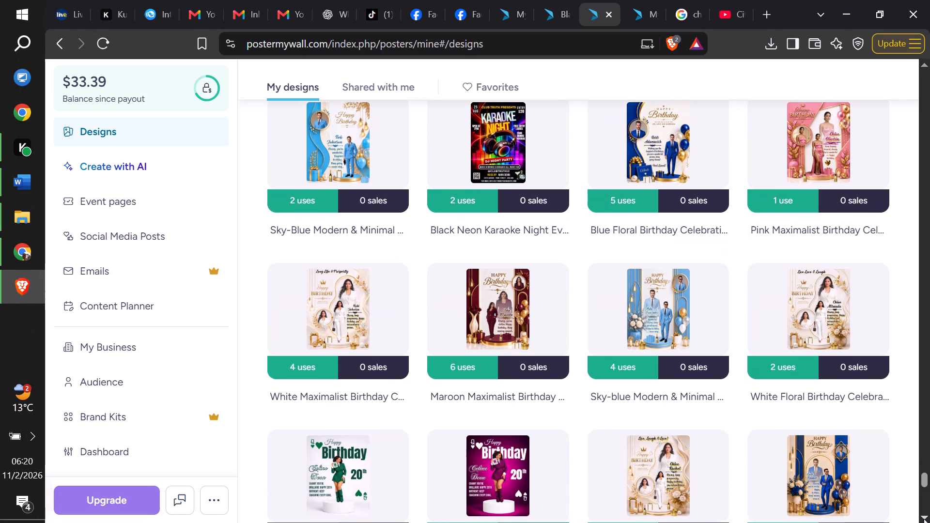
double_click(924, 519)
click(924, 519)
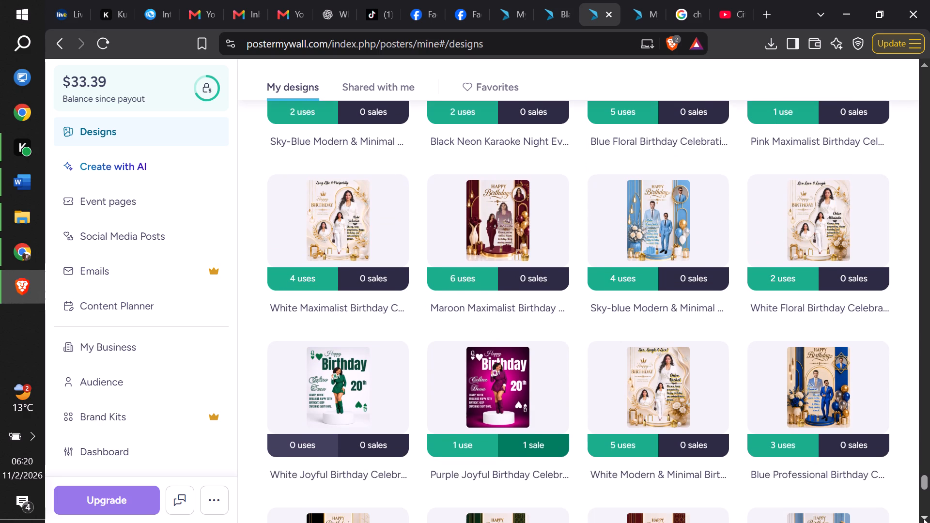
double_click(924, 519)
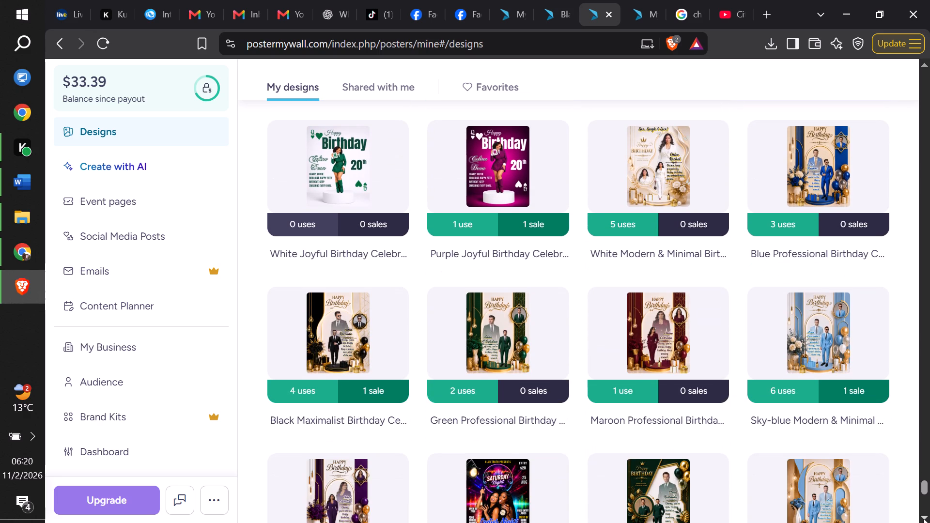
click(924, 519)
click(924, 519)
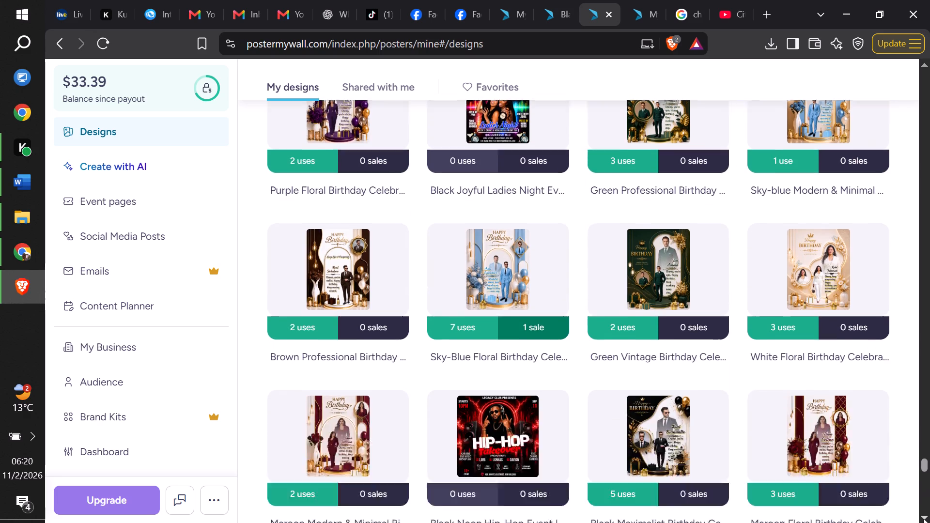
click(924, 519)
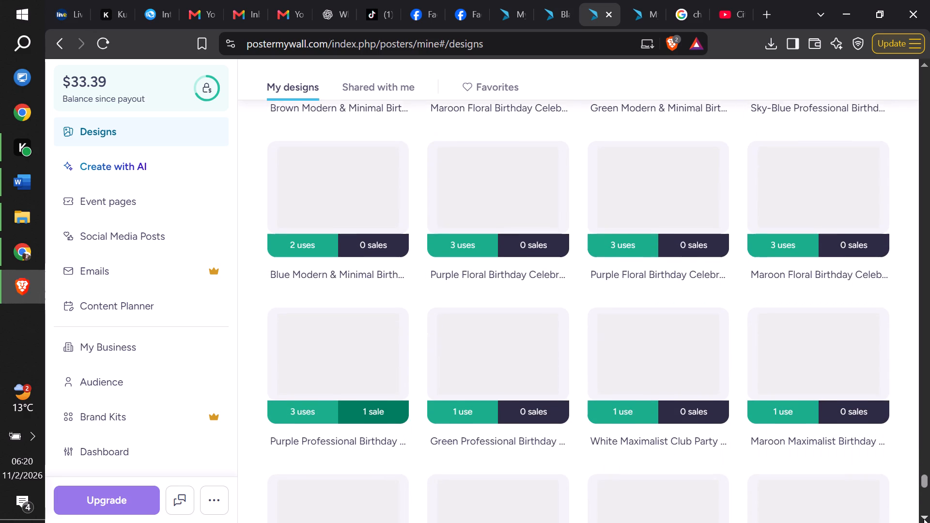
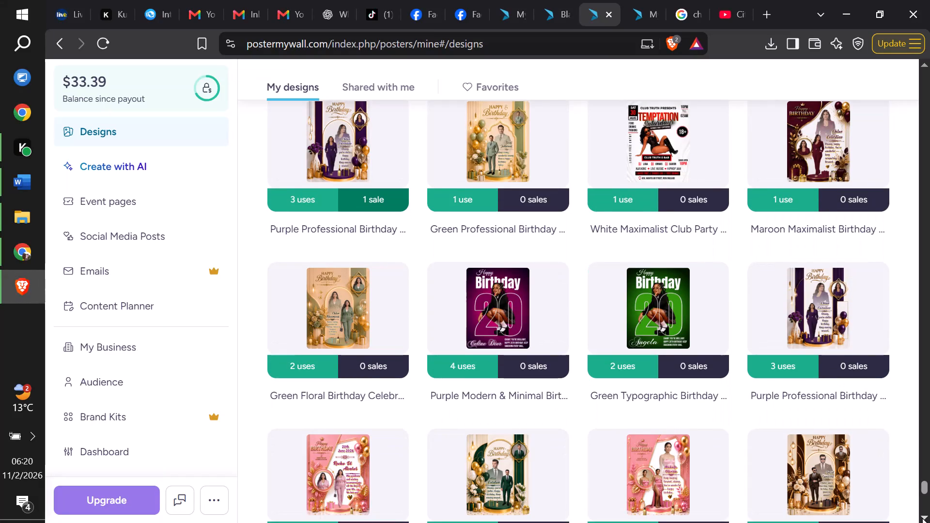
Continue looking through the older entries in My designs, past the birthday and salon designs, for another nightlife flyer.
click(922, 518)
click(922, 518)
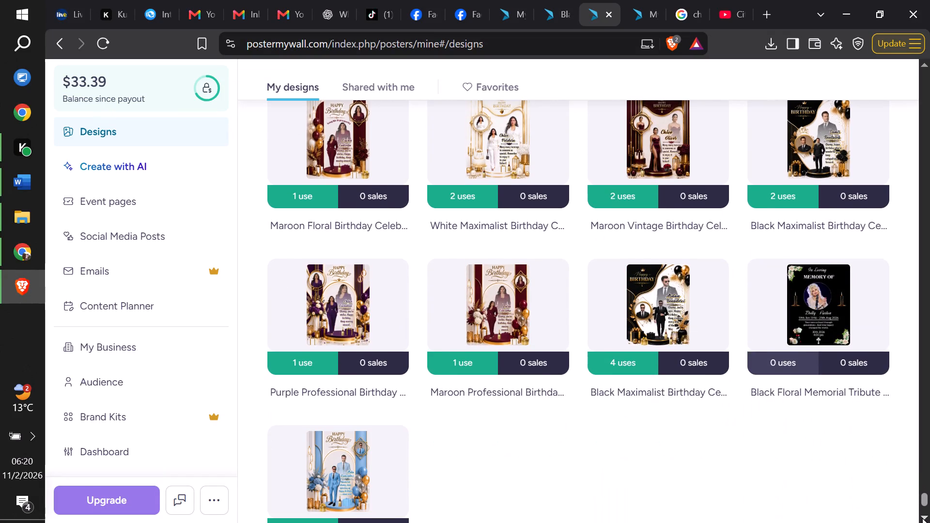
click(922, 518)
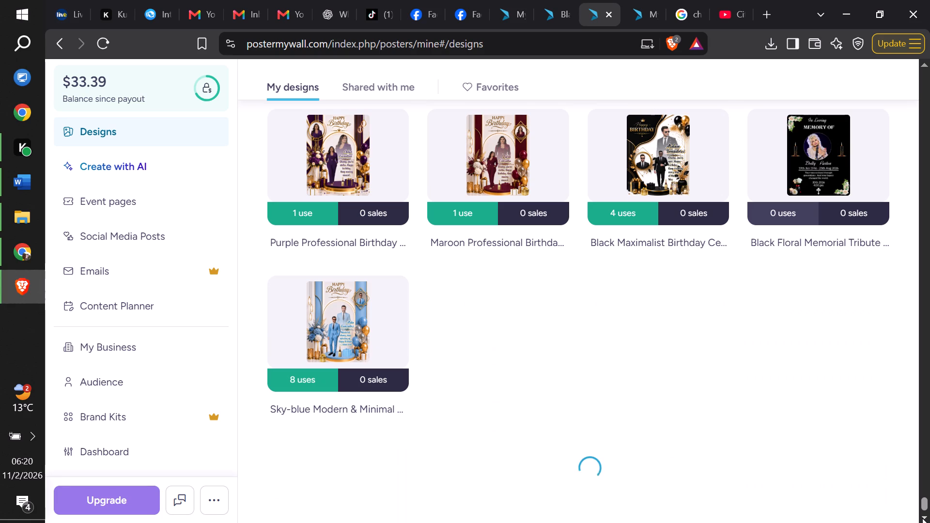
click(922, 518)
click(922, 518)
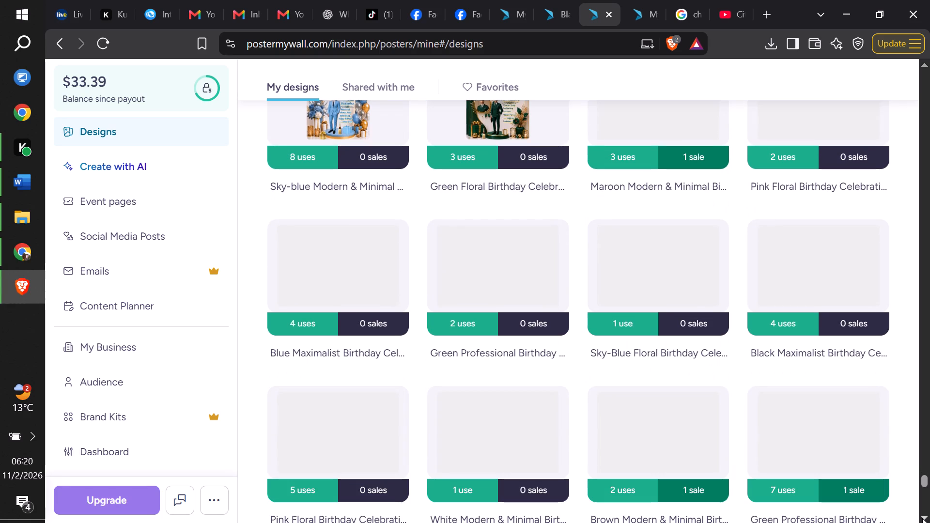
click(922, 518)
click(922, 518)
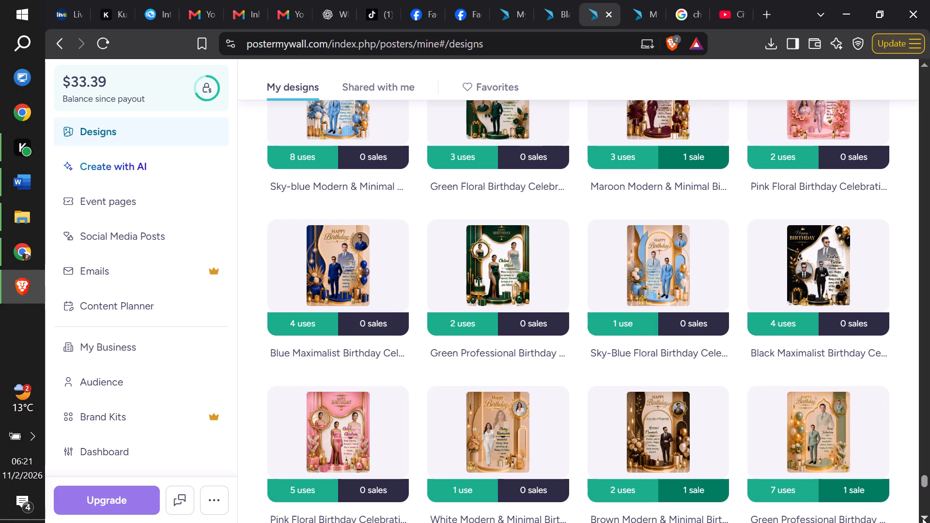
click(922, 518)
drag(924, 480, 925, 502)
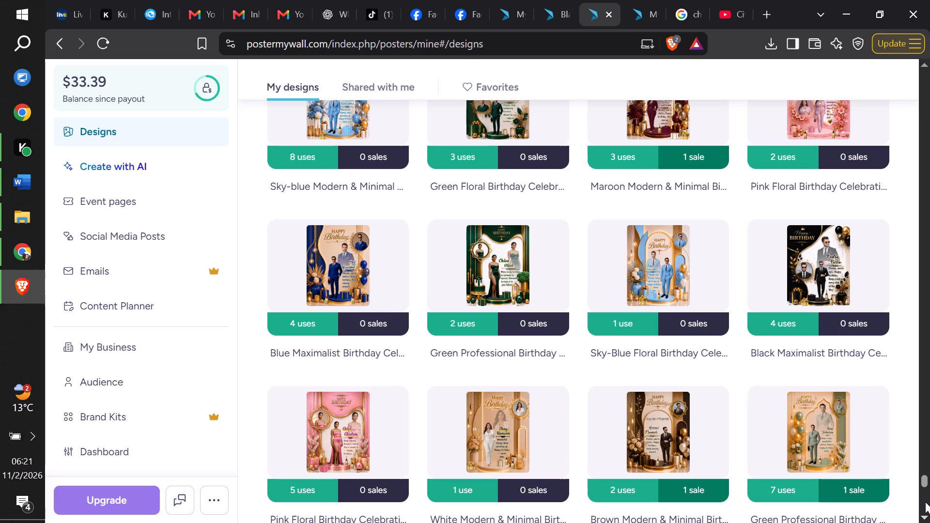
drag(925, 502, 926, 503)
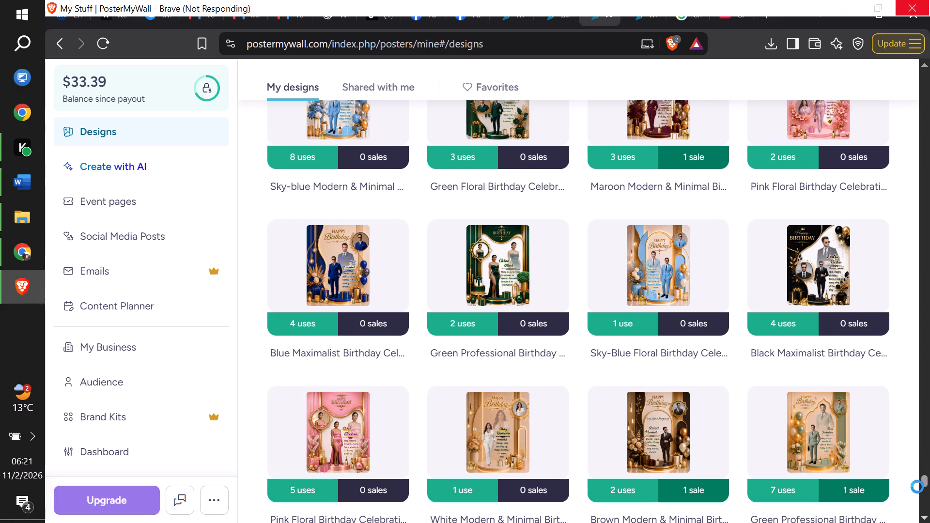
drag(928, 474, 928, 479)
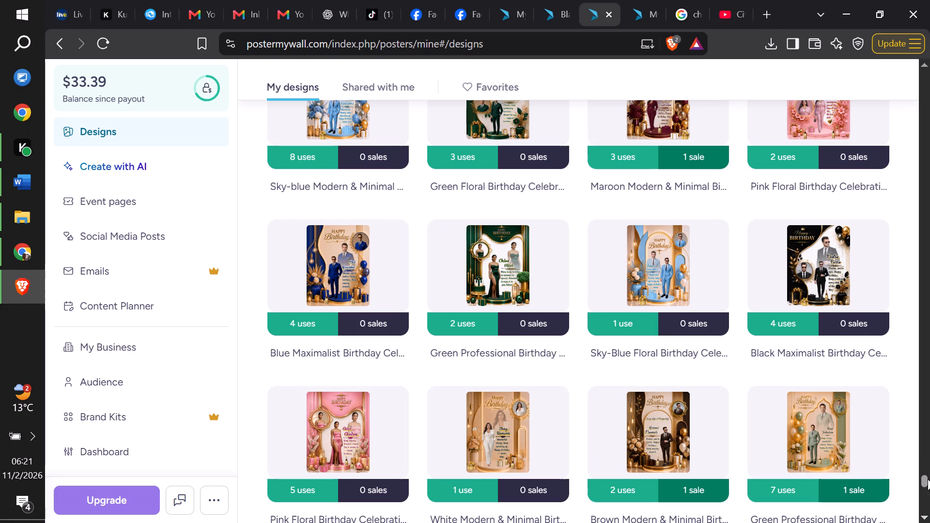
drag(928, 479, 927, 488)
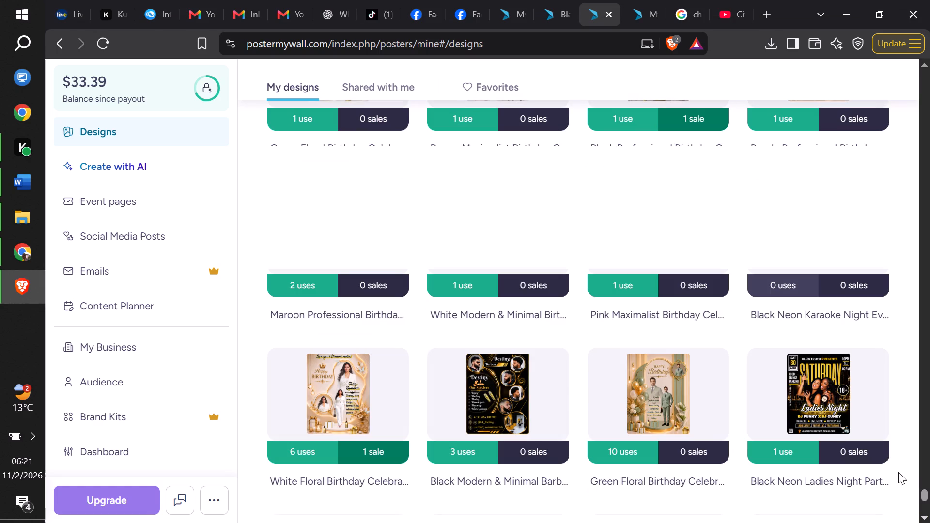
click(925, 519)
click(925, 519)
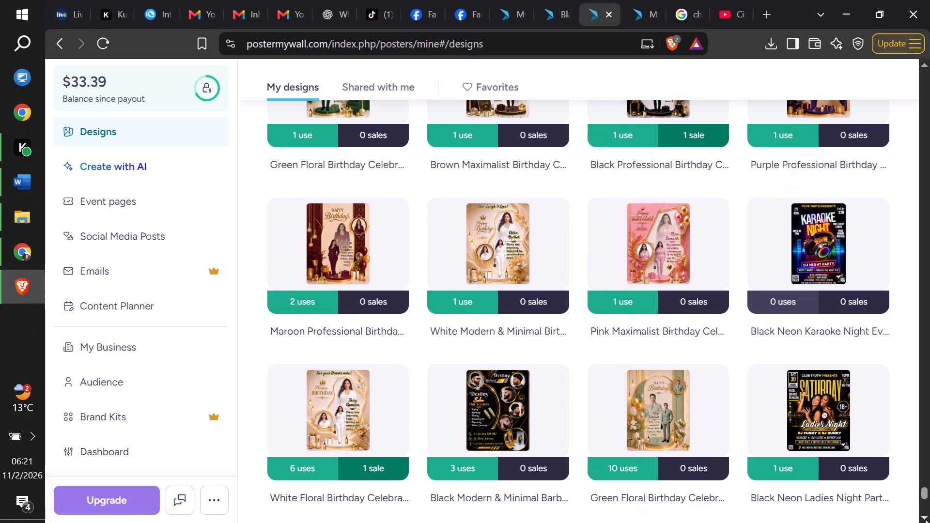
click(925, 519)
click(925, 519)
click(925, 519)
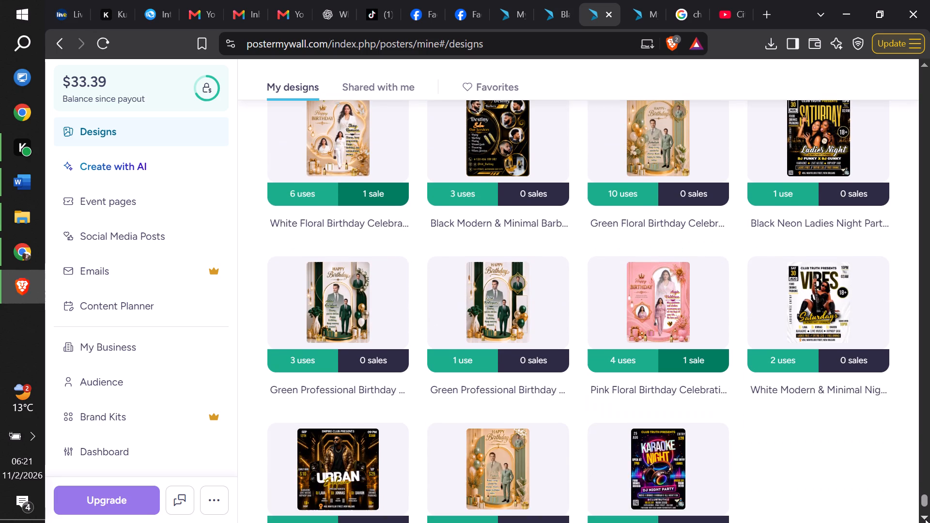
click(925, 519)
click(925, 519)
click(925, 519)
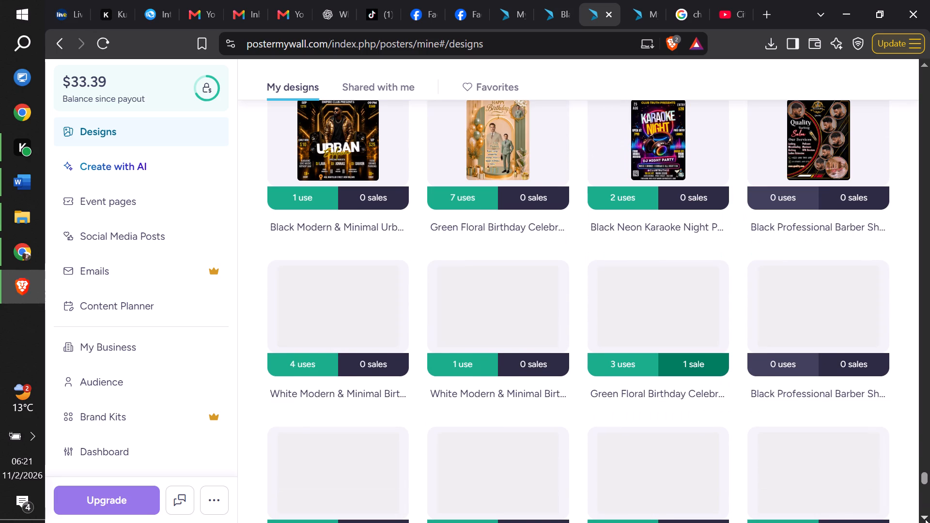
click(925, 519)
click(925, 519)
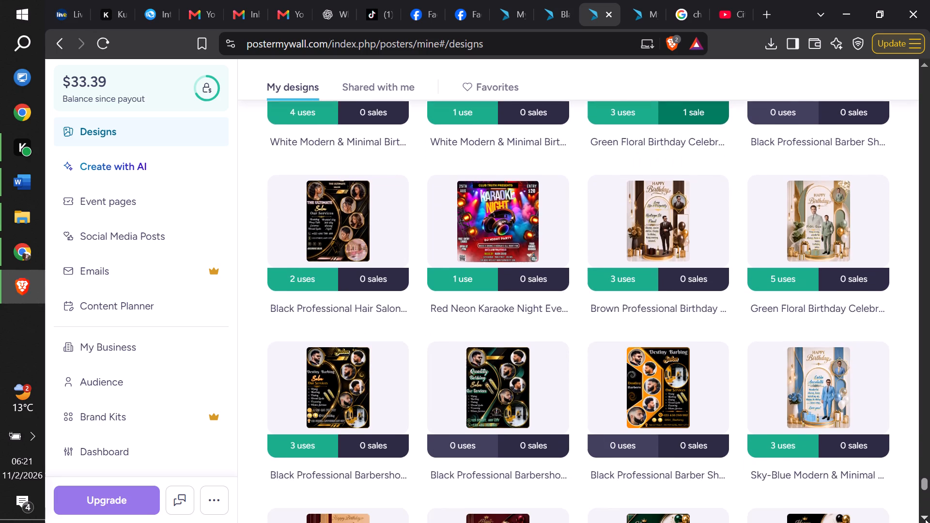
click(925, 519)
click(925, 519)
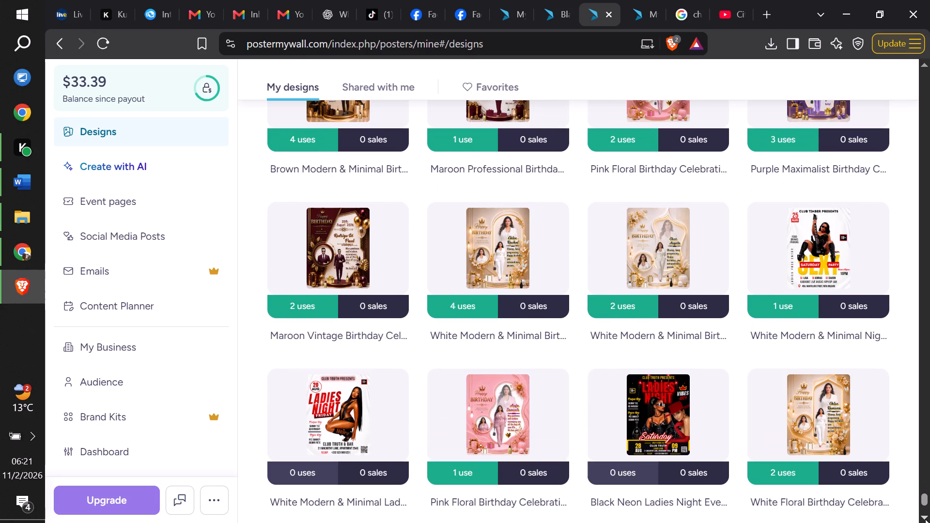
click(925, 519)
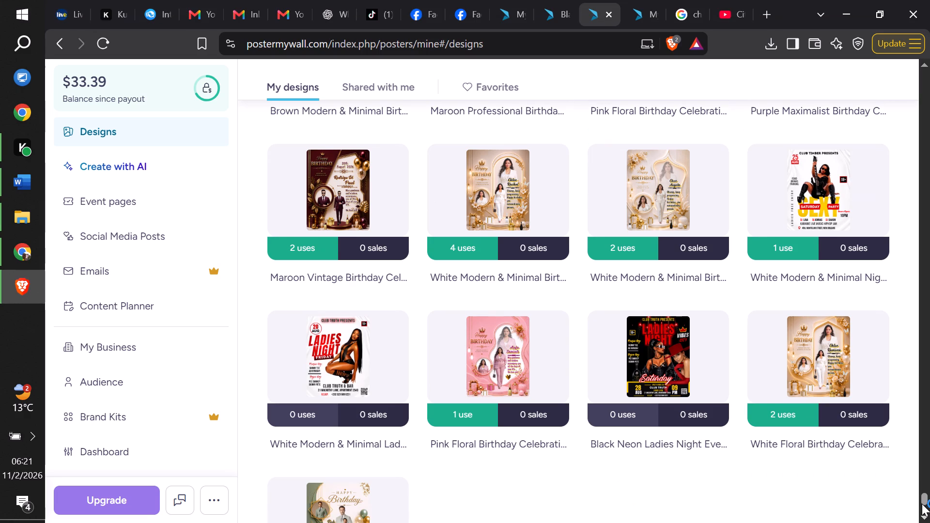
click(924, 516)
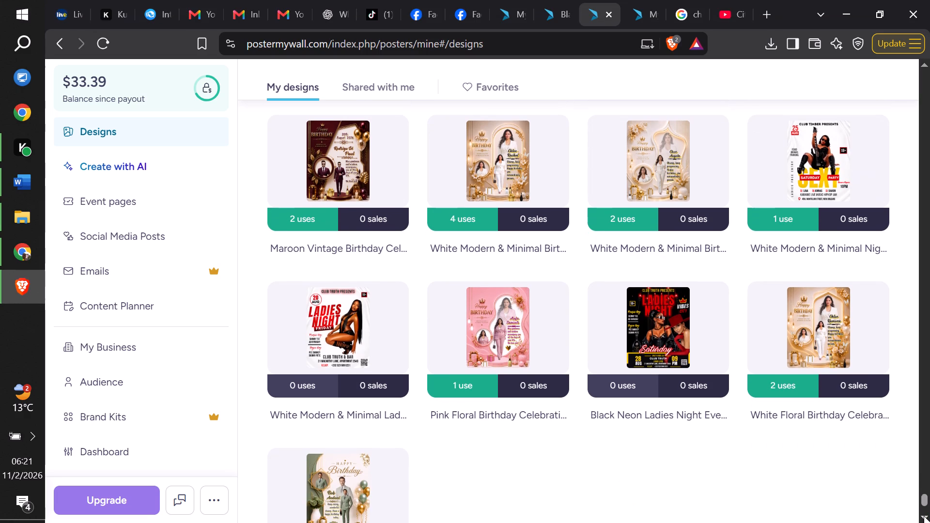
click(924, 516)
double_click(924, 516)
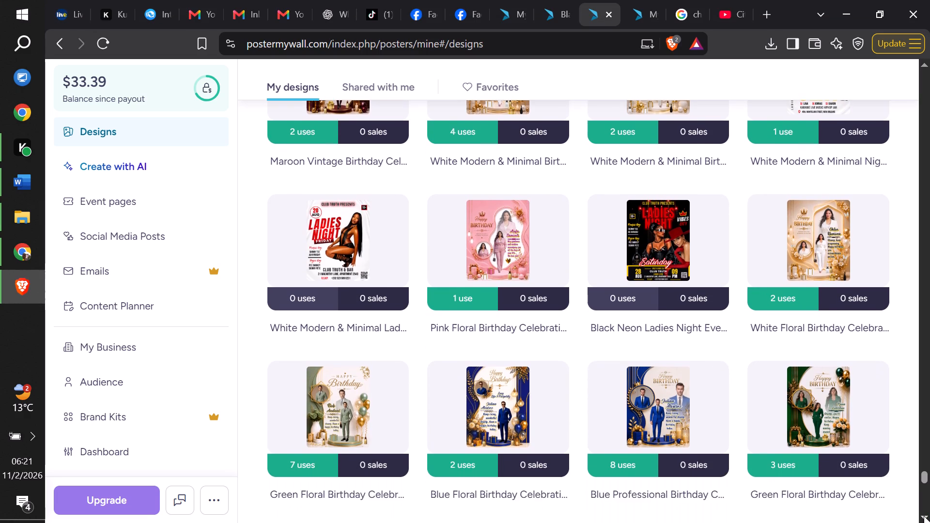
click(924, 516)
click(924, 516)
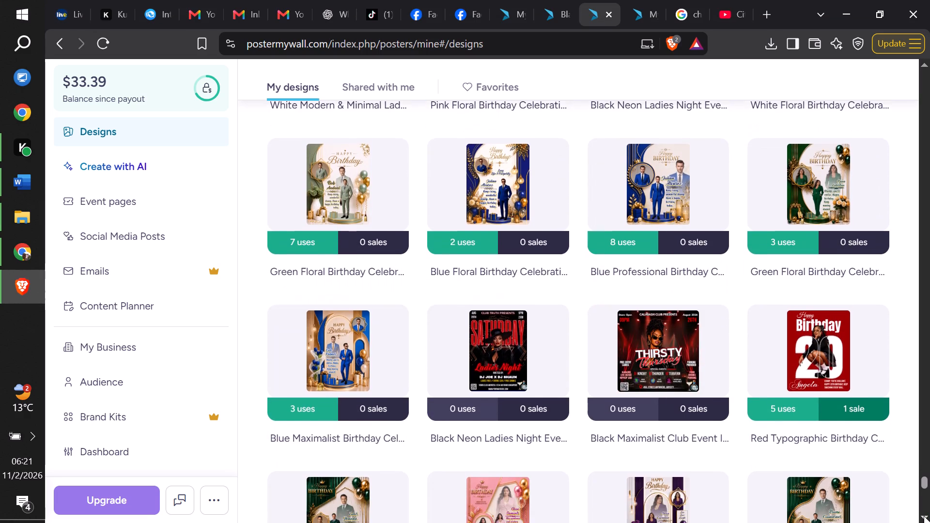
click(924, 516)
click(924, 516)
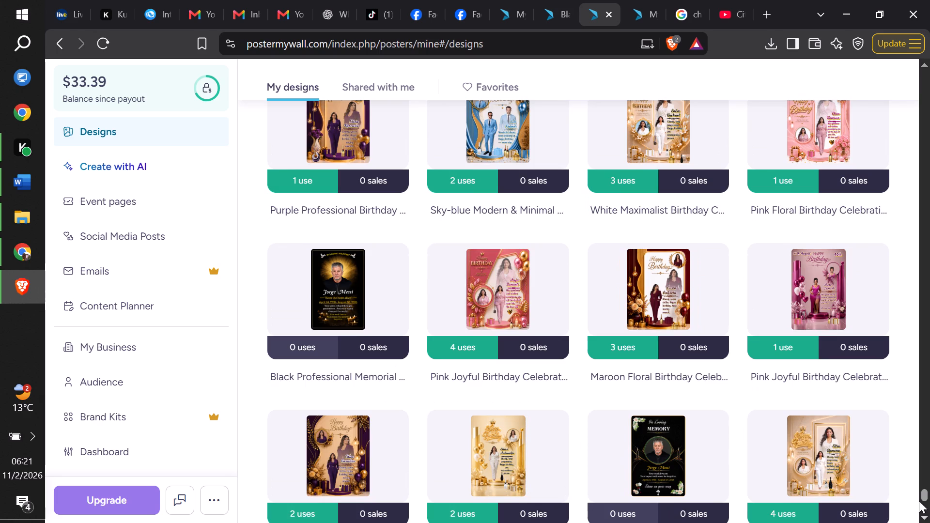